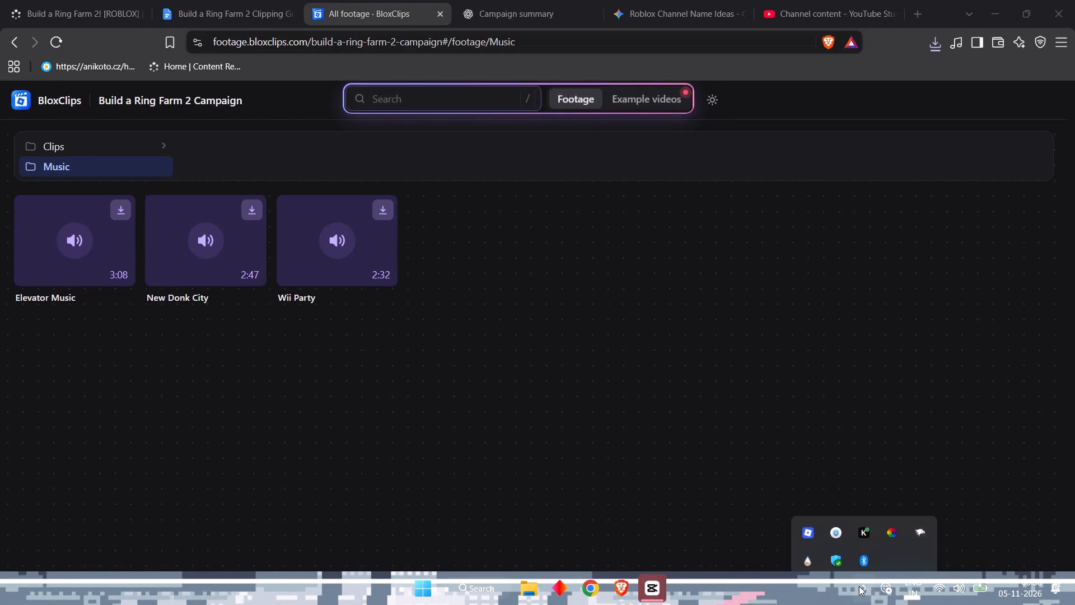
pyautogui.click(652, 592)
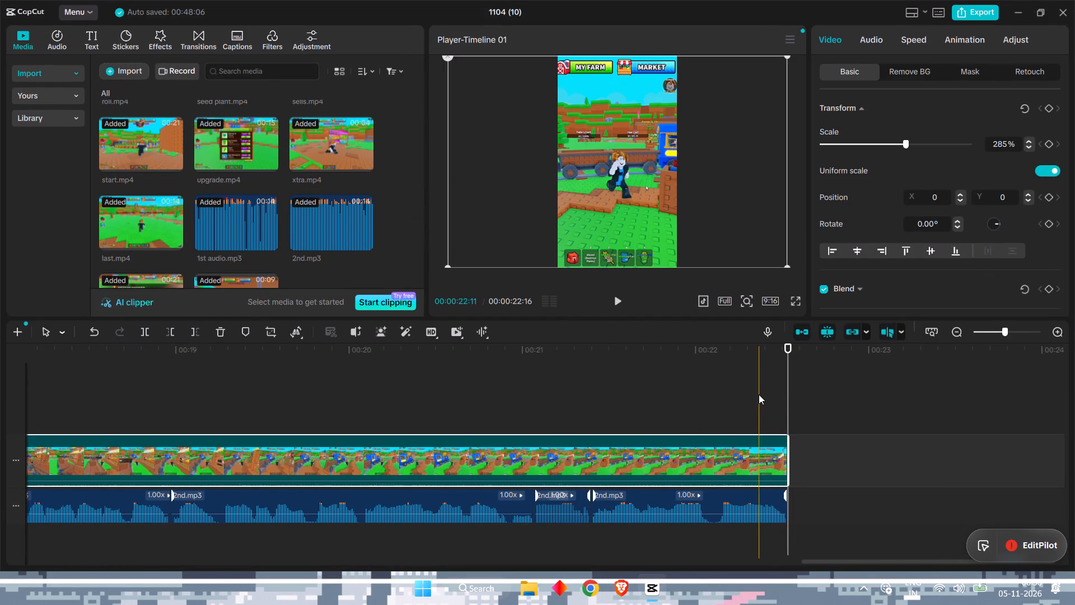
pyautogui.moveTo(790, 395); pyautogui.dragTo(0, 445)
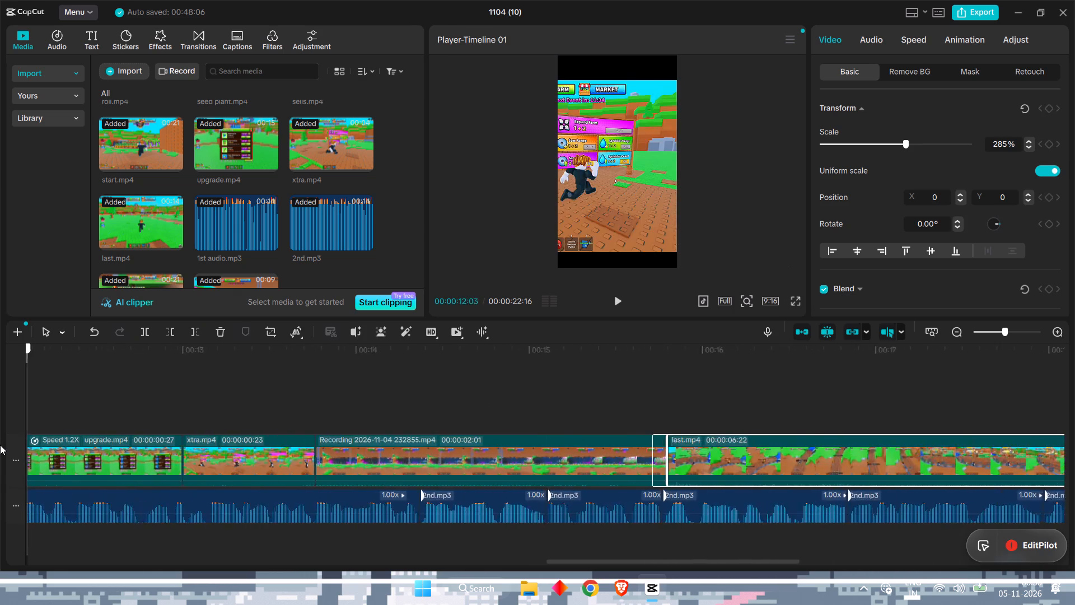
pyautogui.moveTo(0, 445); pyautogui.dragTo(0, 480)
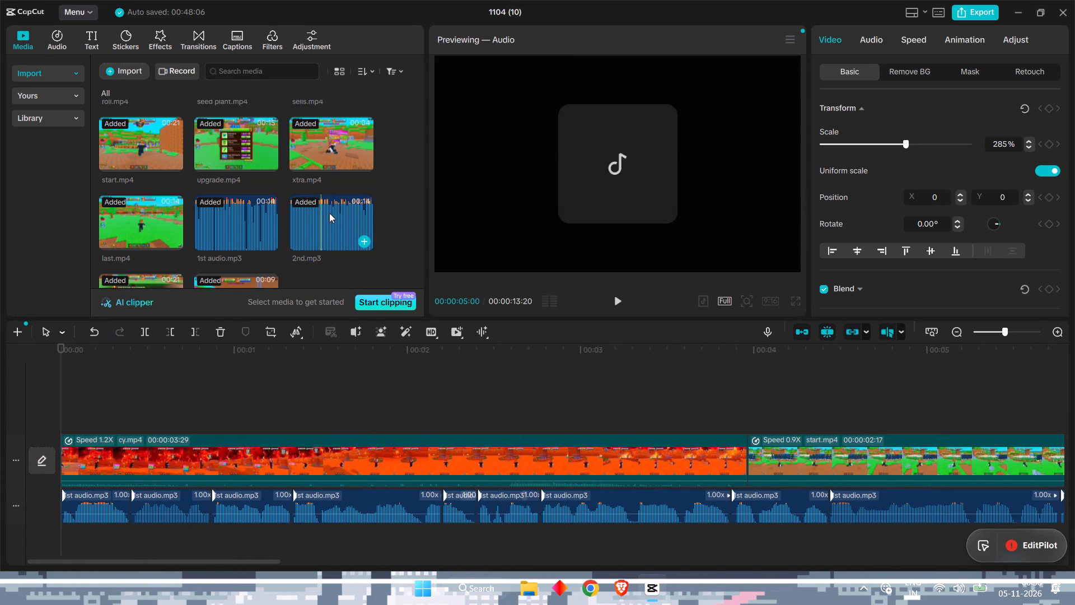
# Import the New Donk City audio file from the Documents folder into the project media.
pyautogui.click(123, 75)
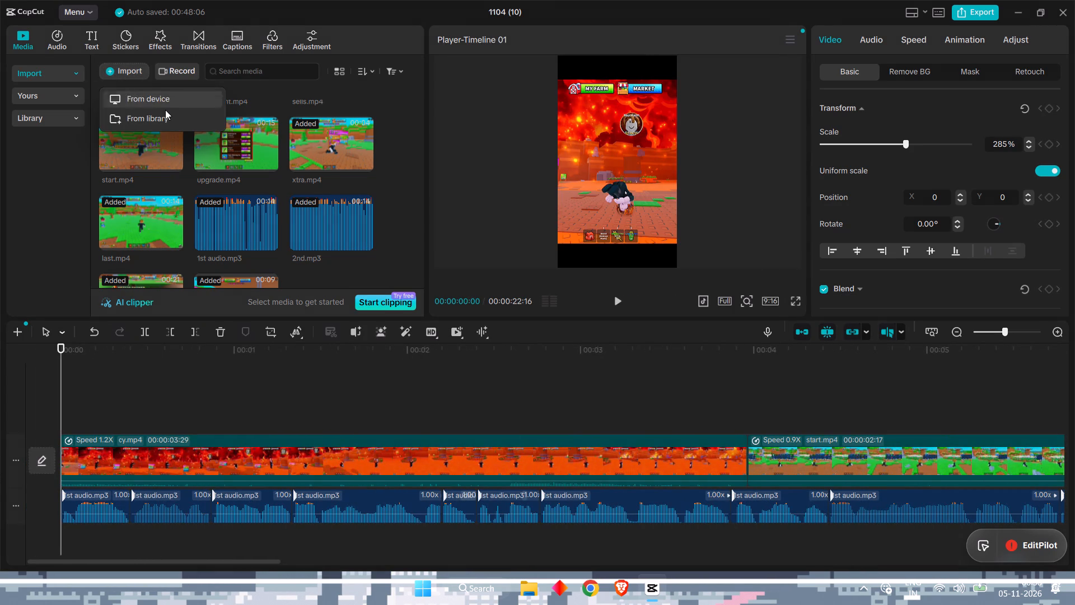
pyautogui.click(163, 108)
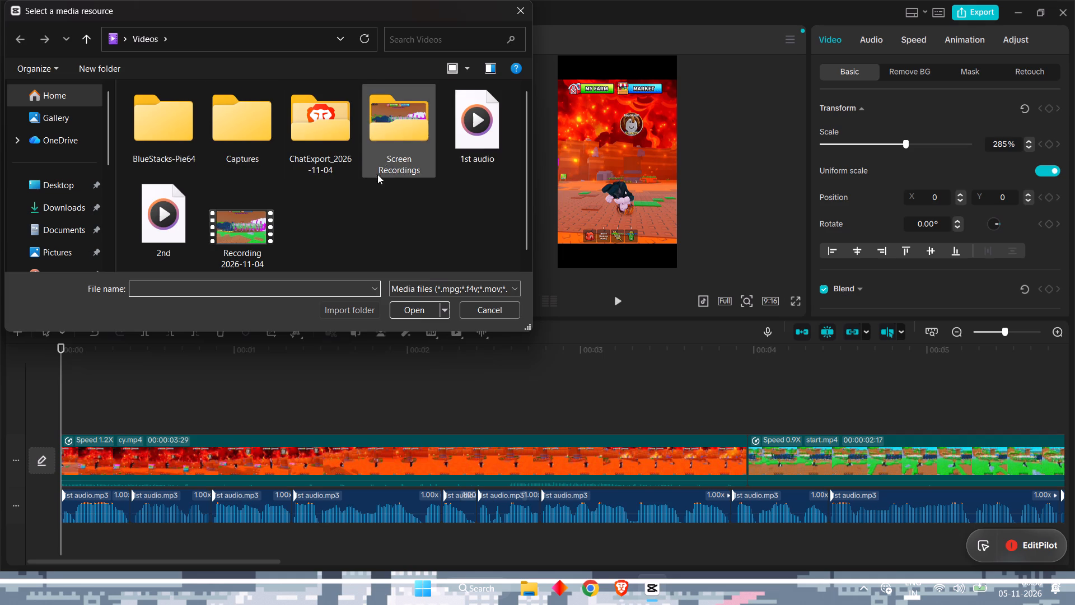
pyautogui.scroll(-3, 373, 181)
pyautogui.click(85, 201)
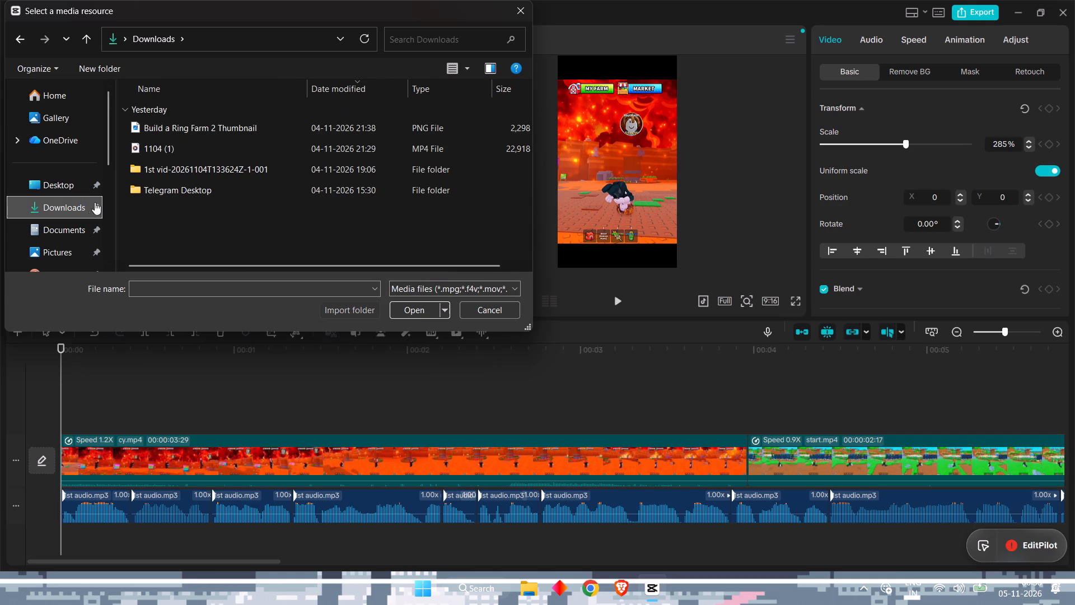
pyautogui.click(78, 222)
pyautogui.scroll(-4, 259, 213)
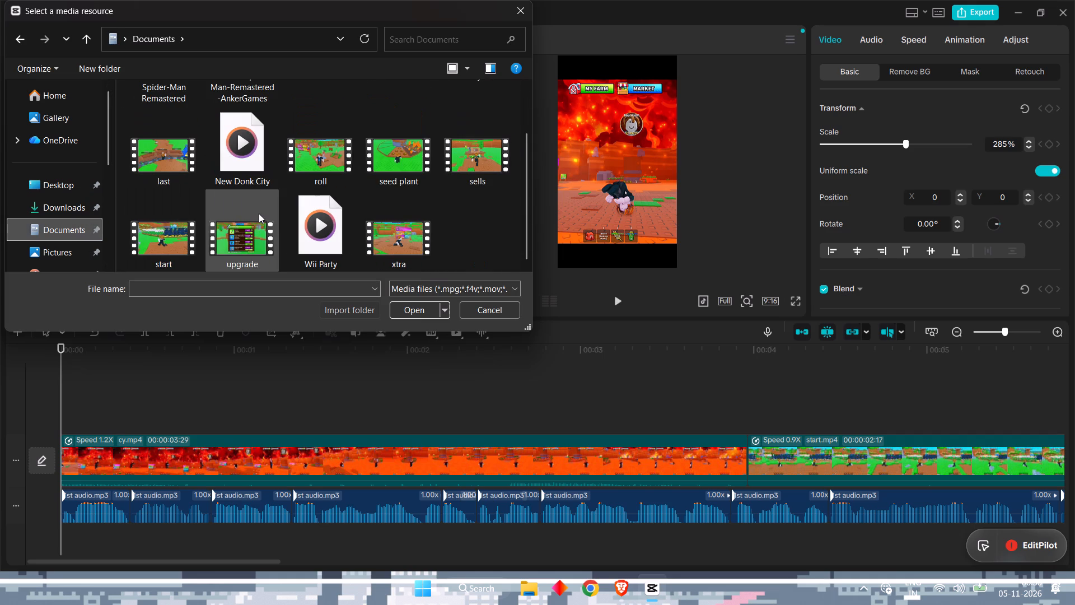
pyautogui.click(255, 147)
pyautogui.click(404, 310)
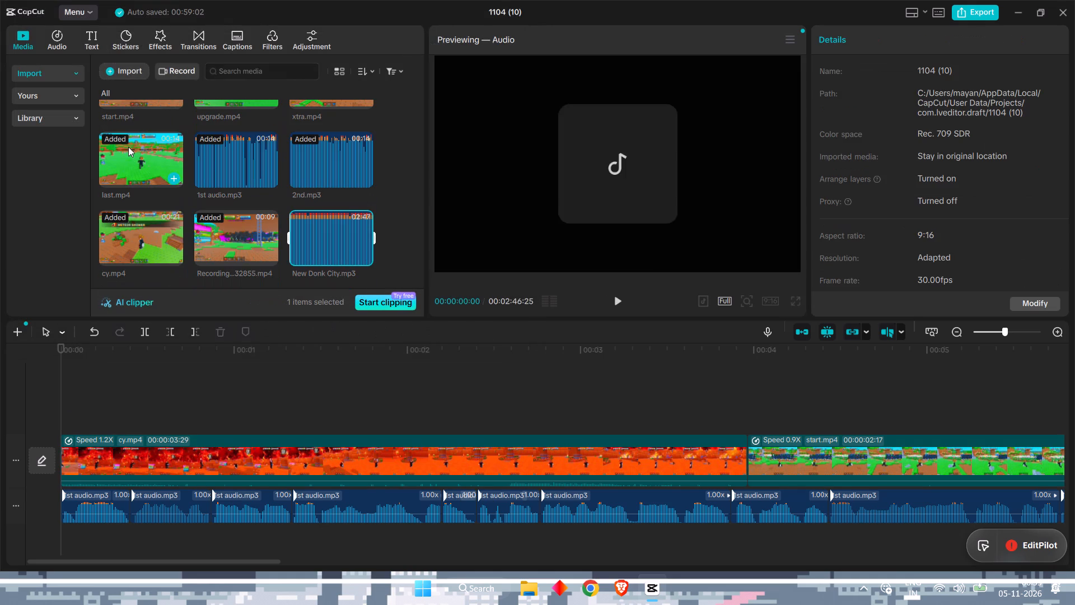
# Import the Wii Party audio file from the Documents folder into the project media.
pyautogui.click(123, 73)
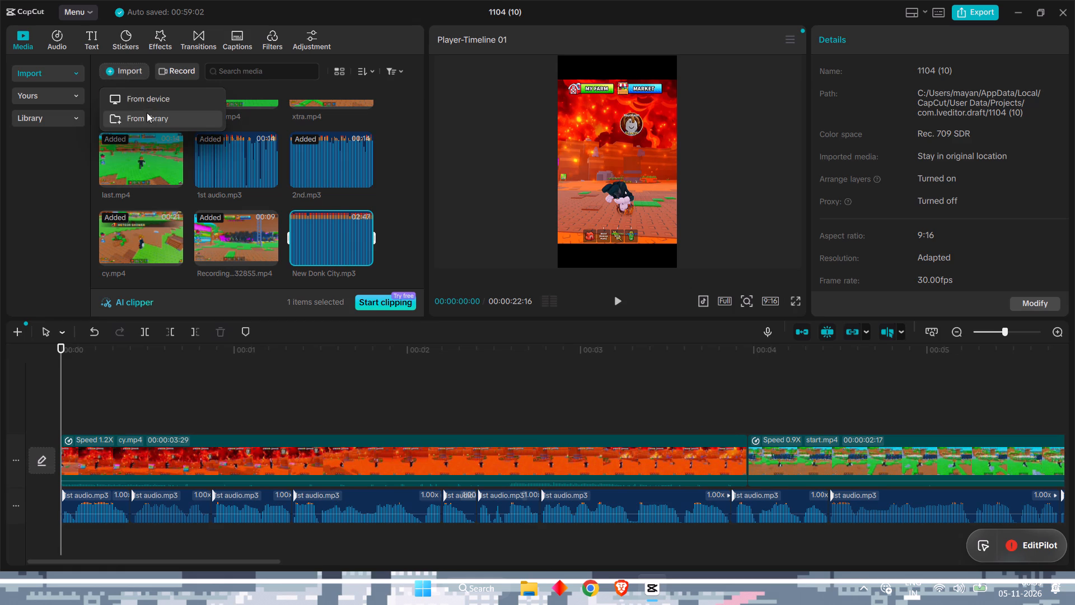
pyautogui.click(148, 106)
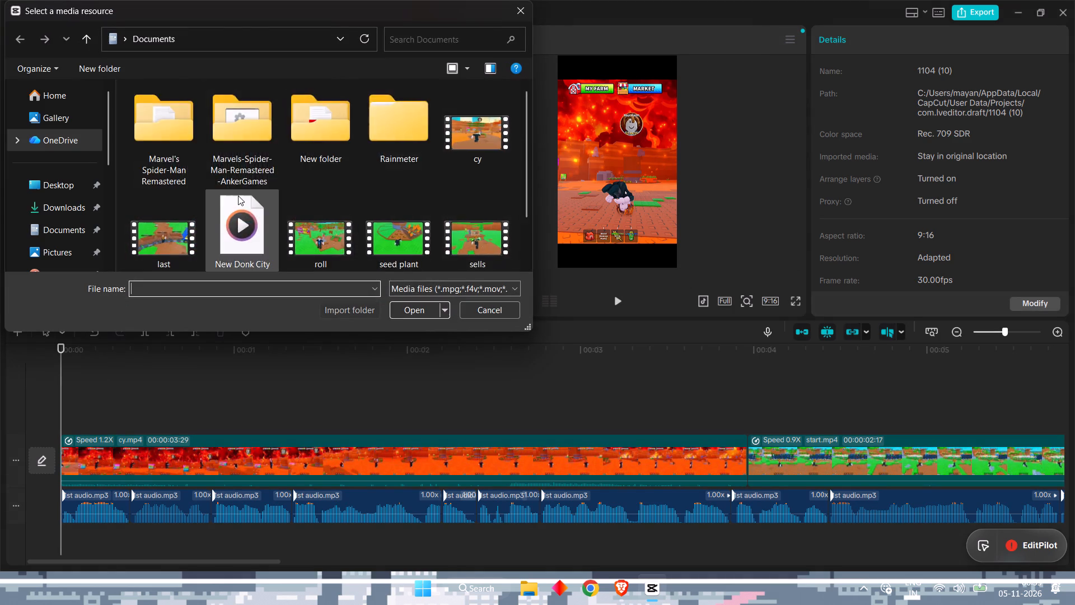
pyautogui.scroll(-8, 264, 212)
pyautogui.click(306, 227)
pyautogui.click(413, 313)
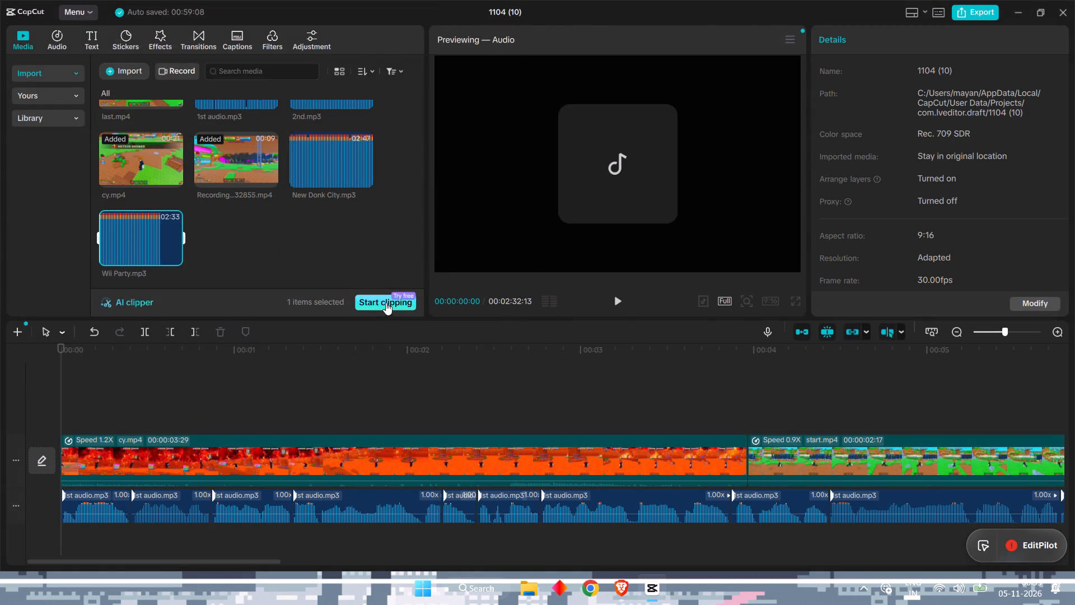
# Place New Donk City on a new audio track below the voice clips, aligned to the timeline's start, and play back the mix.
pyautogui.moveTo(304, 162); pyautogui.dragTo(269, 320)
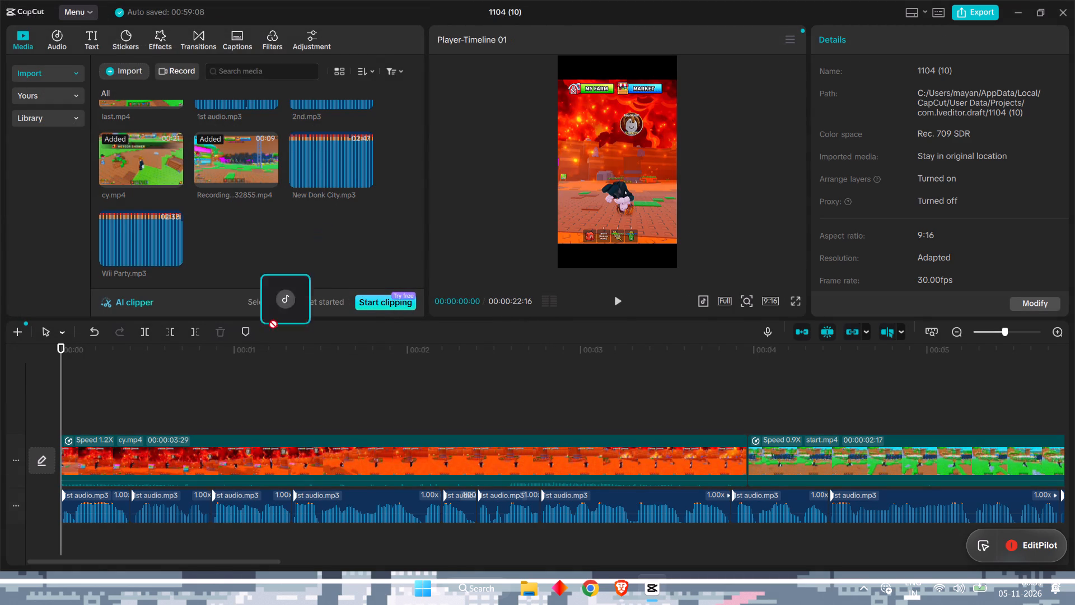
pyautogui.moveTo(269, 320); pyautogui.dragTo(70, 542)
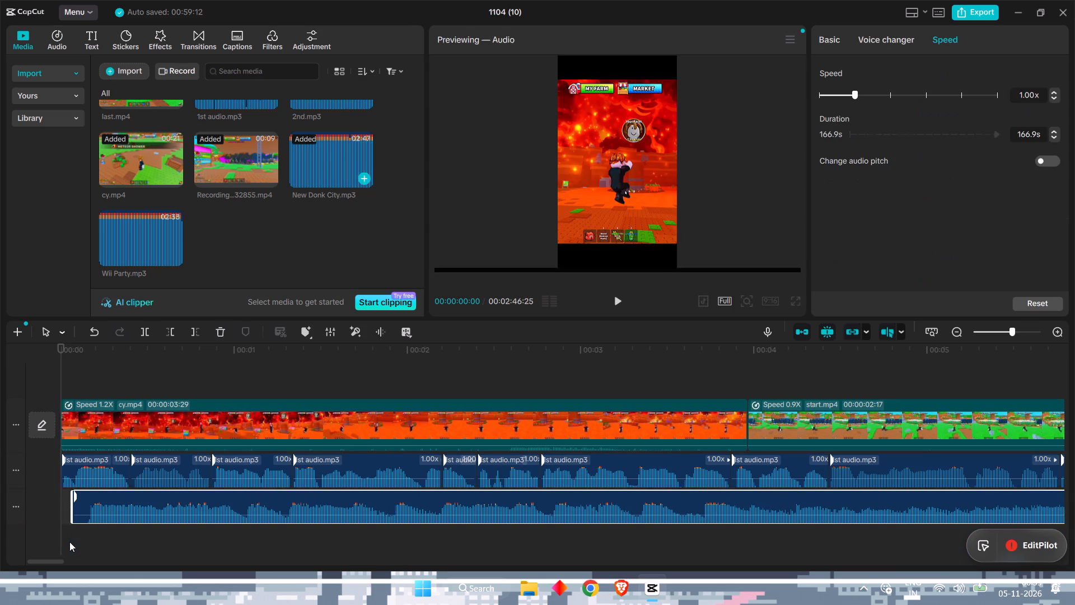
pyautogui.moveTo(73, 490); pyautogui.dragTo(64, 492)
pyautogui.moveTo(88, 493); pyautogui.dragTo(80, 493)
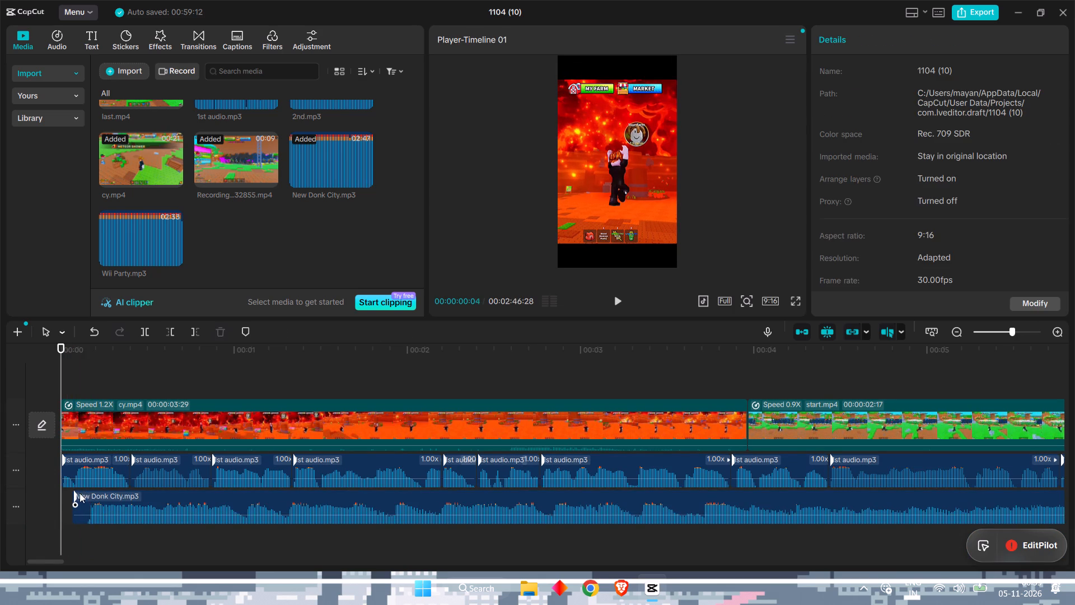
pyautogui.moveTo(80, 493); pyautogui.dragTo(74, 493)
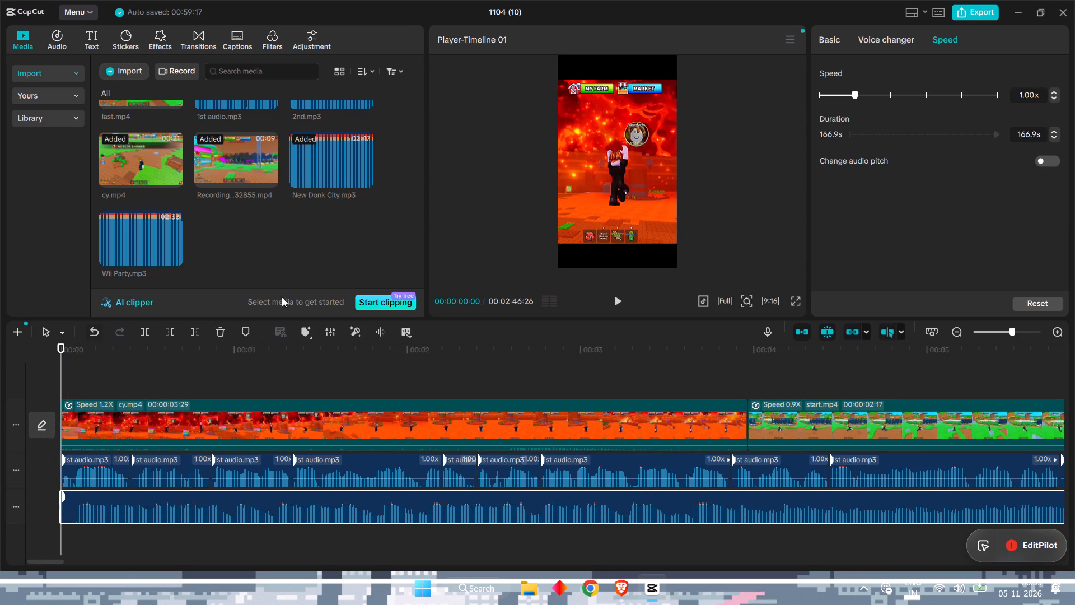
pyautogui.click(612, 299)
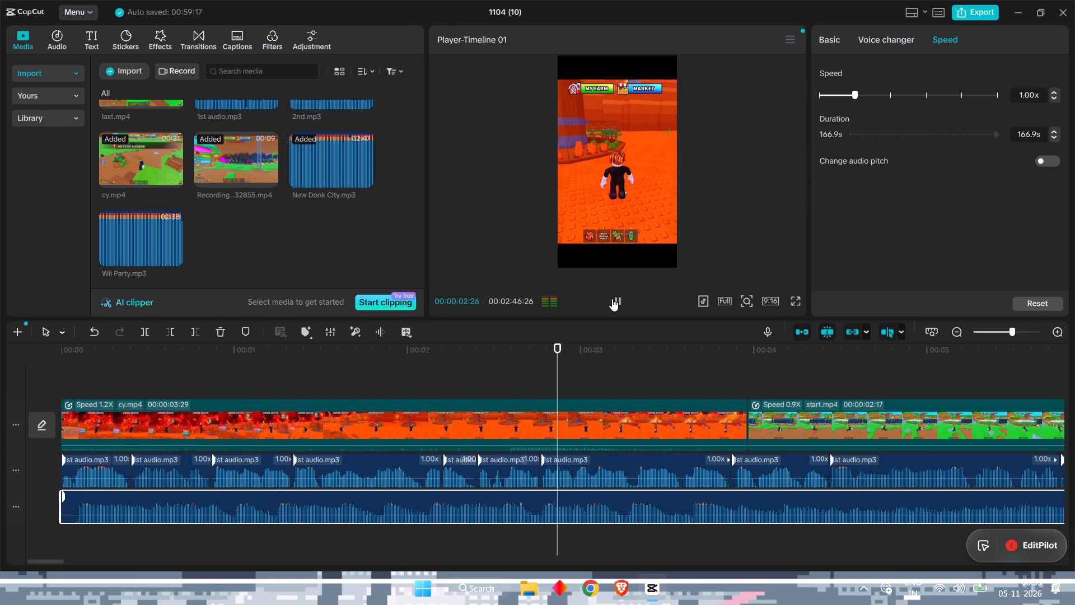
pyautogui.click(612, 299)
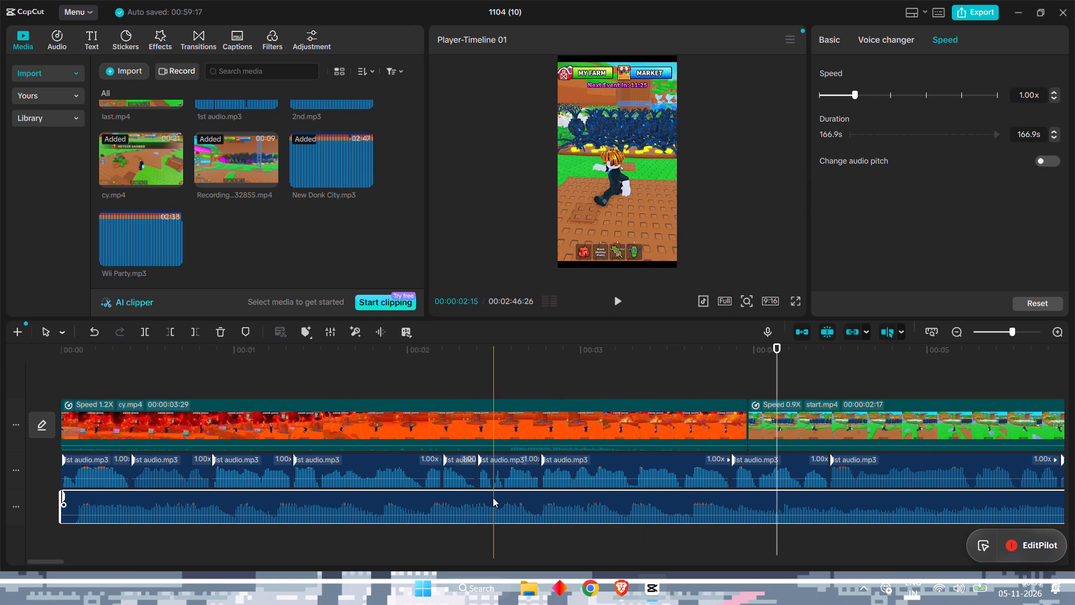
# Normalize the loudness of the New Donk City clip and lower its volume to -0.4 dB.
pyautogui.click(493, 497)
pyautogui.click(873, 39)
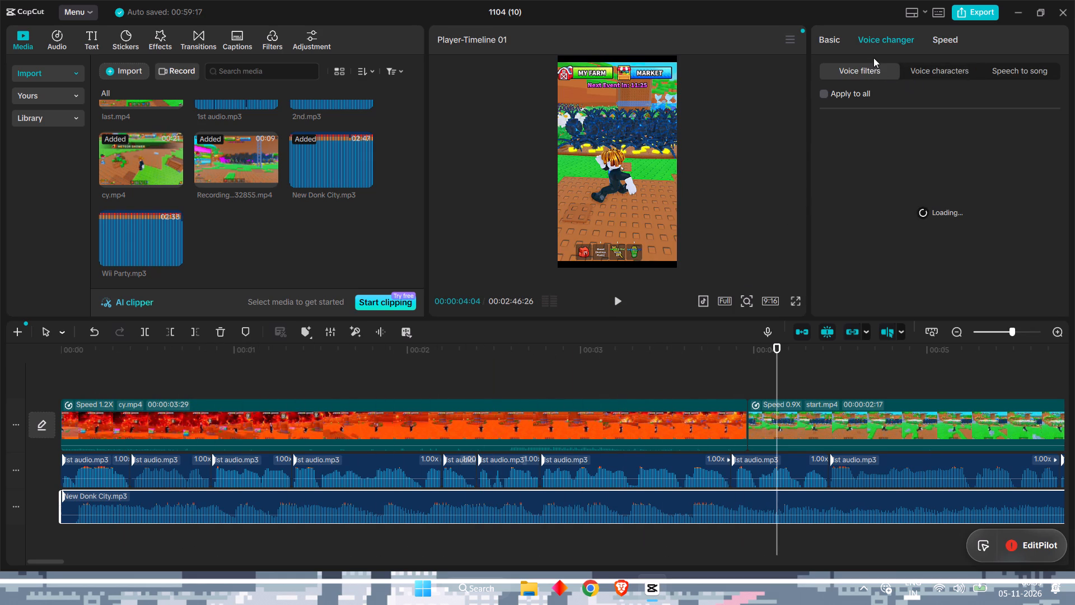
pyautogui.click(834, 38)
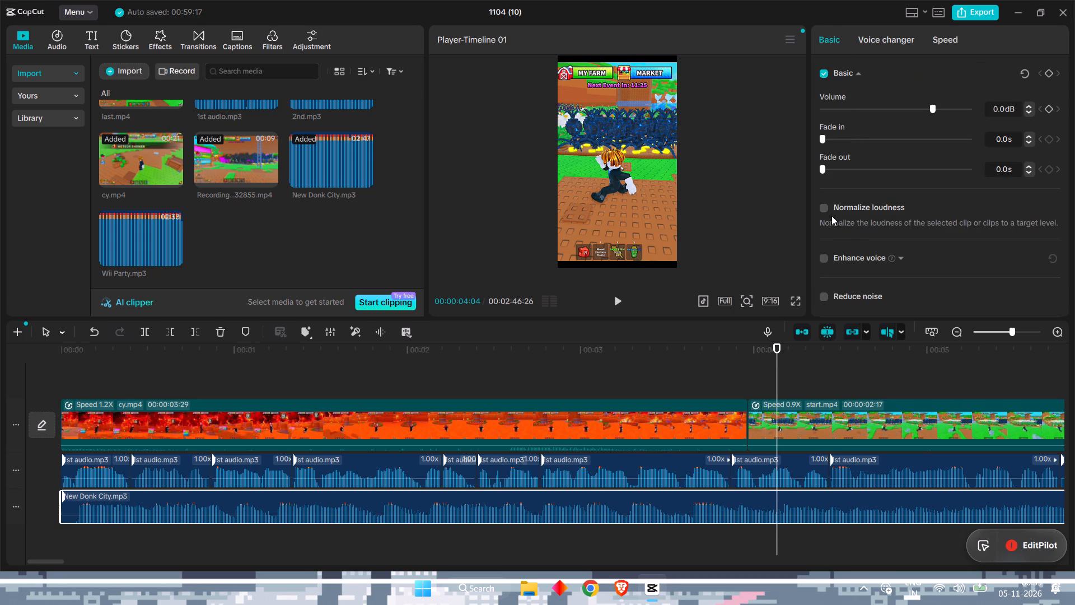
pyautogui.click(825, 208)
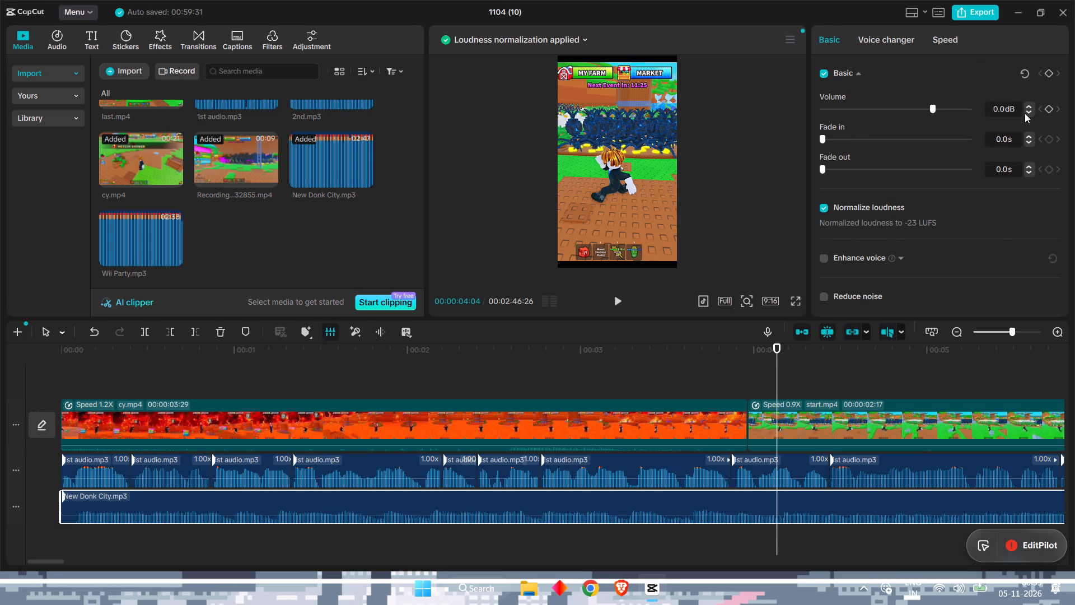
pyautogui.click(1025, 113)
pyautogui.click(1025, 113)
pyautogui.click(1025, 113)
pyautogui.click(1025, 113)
# Play back the video from the timeline's start to check the music level against the voice audio.
pyautogui.click(621, 301)
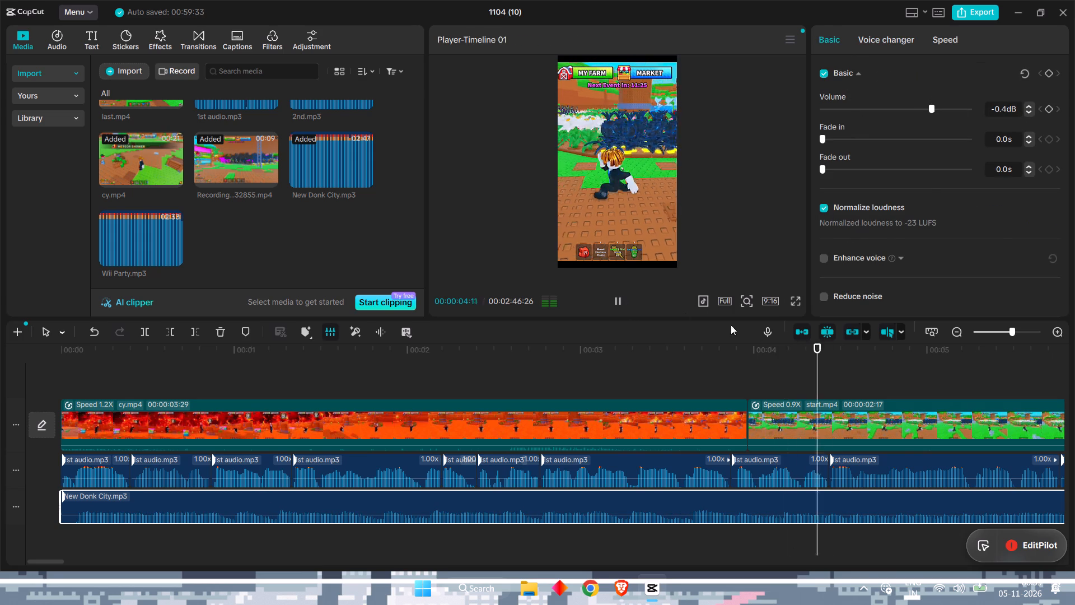
pyautogui.click(619, 299)
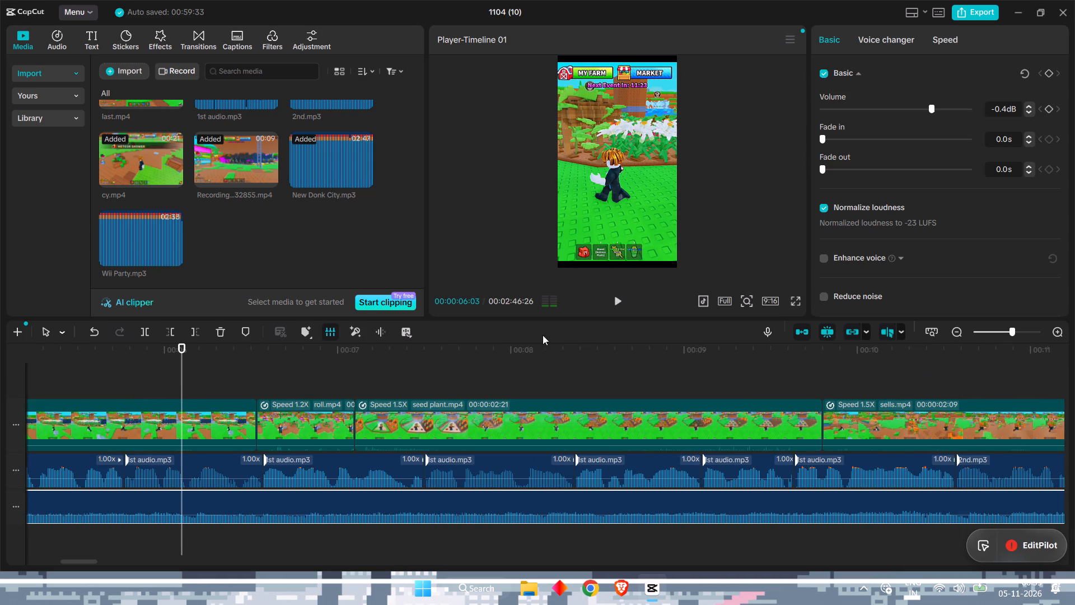
pyautogui.moveTo(180, 378); pyautogui.dragTo(0, 385)
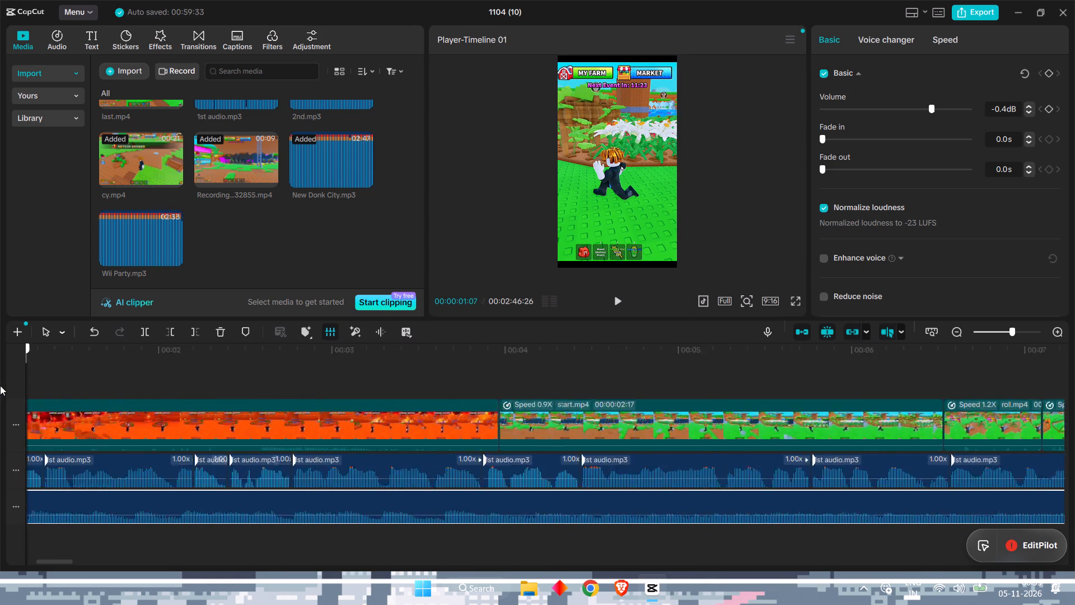
pyautogui.moveTo(0, 385); pyautogui.dragTo(0, 392)
pyautogui.click(618, 306)
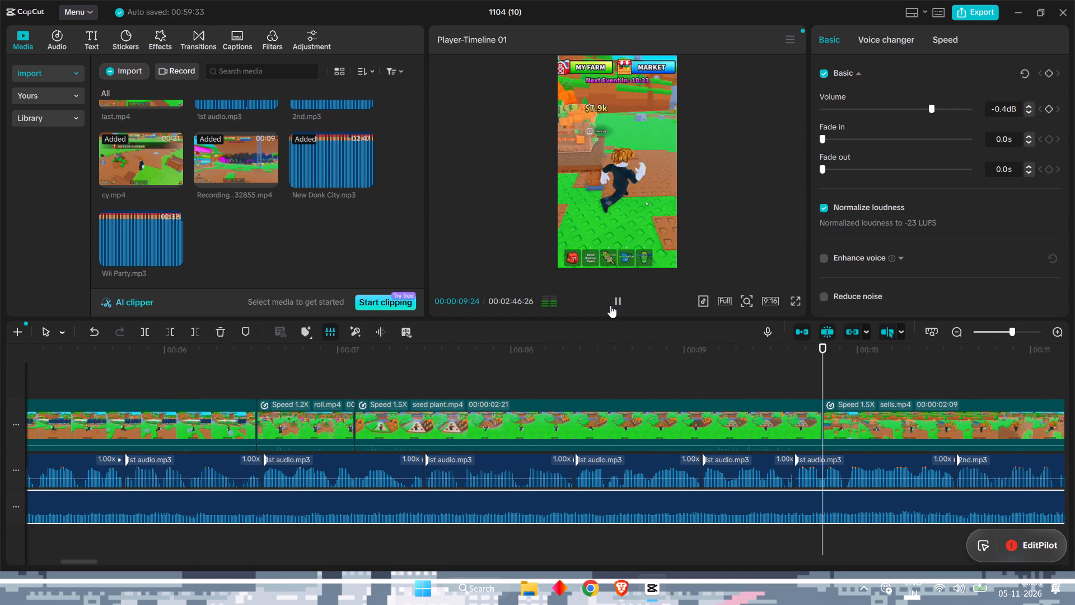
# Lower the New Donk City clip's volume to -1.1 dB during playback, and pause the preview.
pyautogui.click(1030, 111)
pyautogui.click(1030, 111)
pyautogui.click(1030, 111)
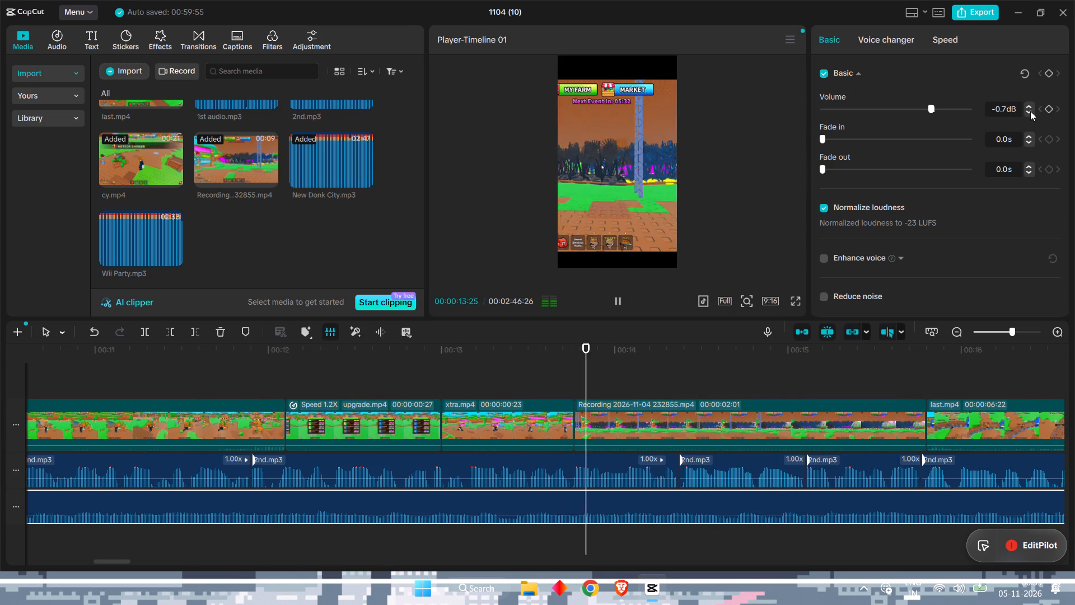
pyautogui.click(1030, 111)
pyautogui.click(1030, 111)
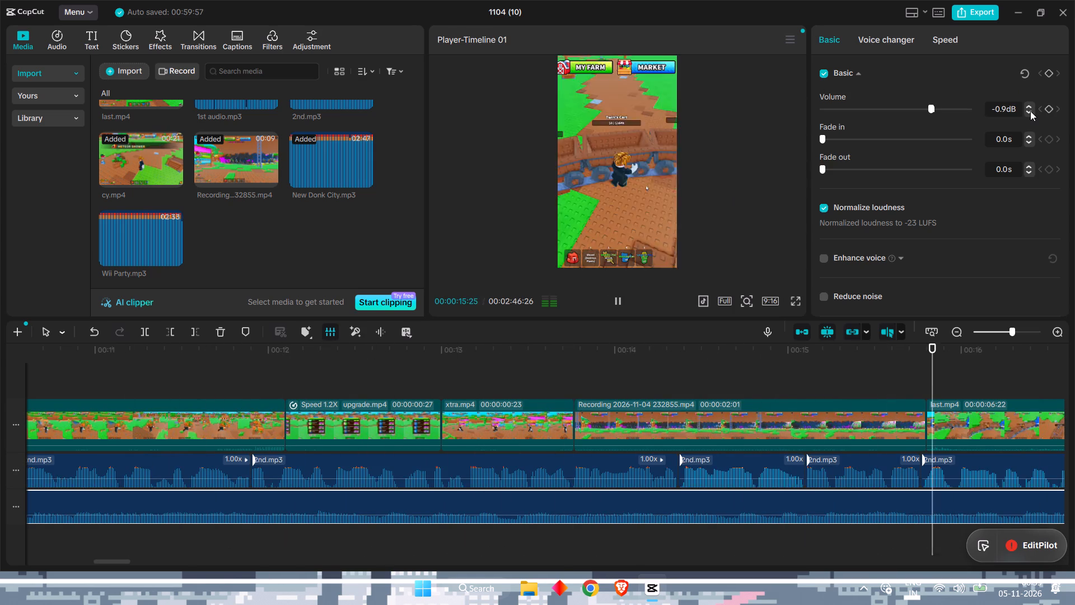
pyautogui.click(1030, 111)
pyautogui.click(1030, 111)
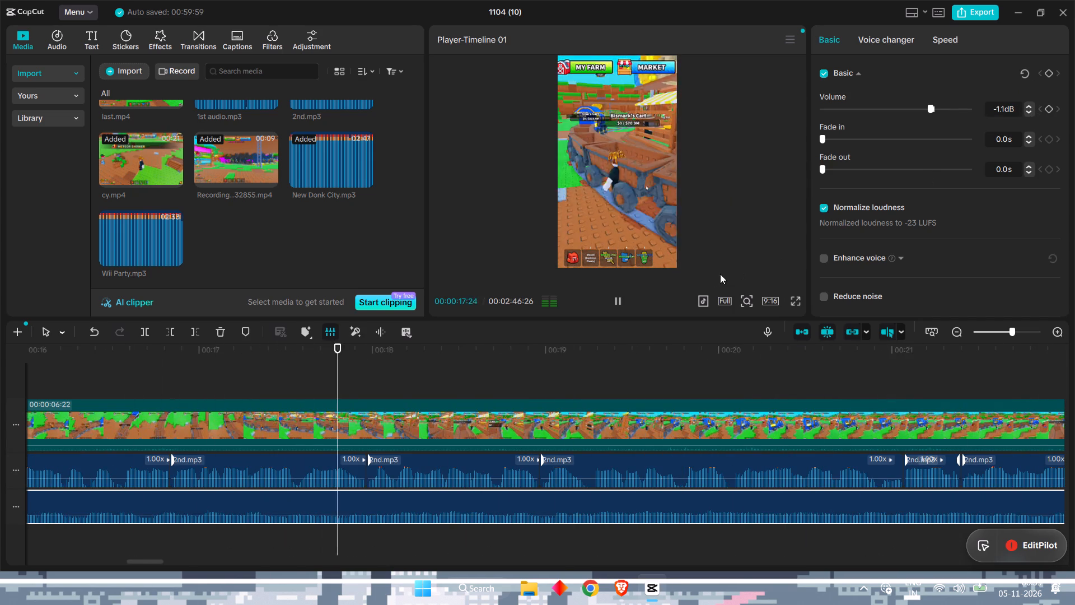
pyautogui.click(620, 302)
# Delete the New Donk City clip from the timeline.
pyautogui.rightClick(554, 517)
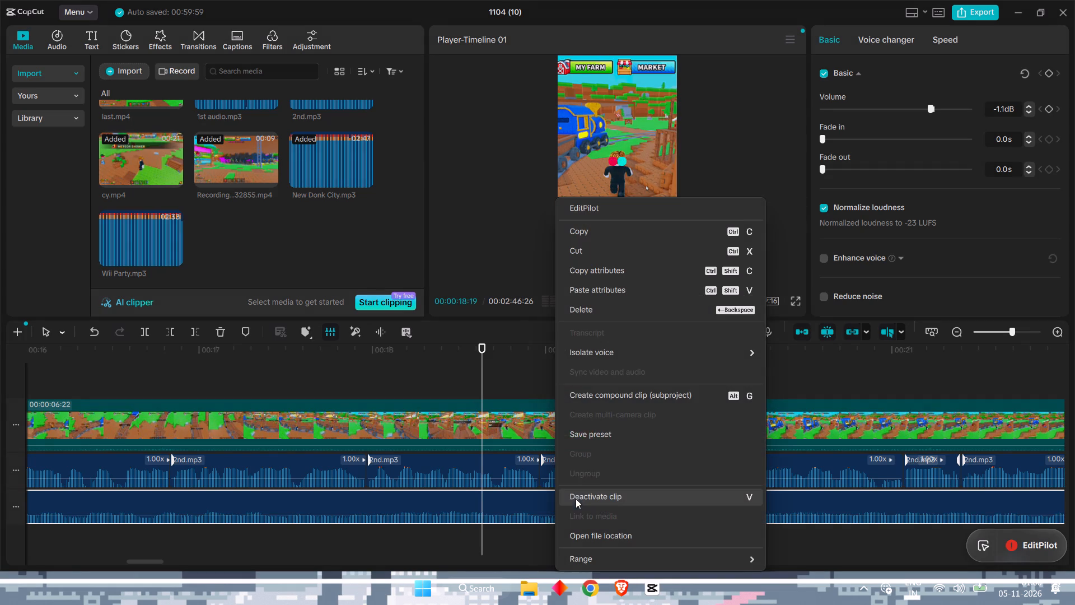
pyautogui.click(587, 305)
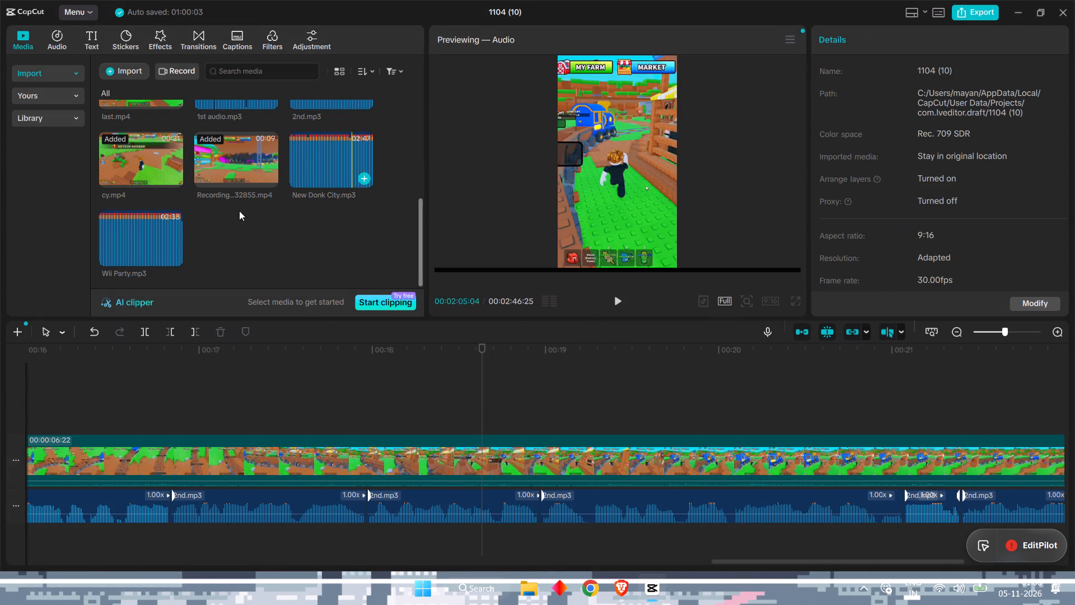
# Place Wii Party on a new audio track below the voice clips, starting at about 12.6 s.
pyautogui.moveTo(119, 248); pyautogui.dragTo(10, 547)
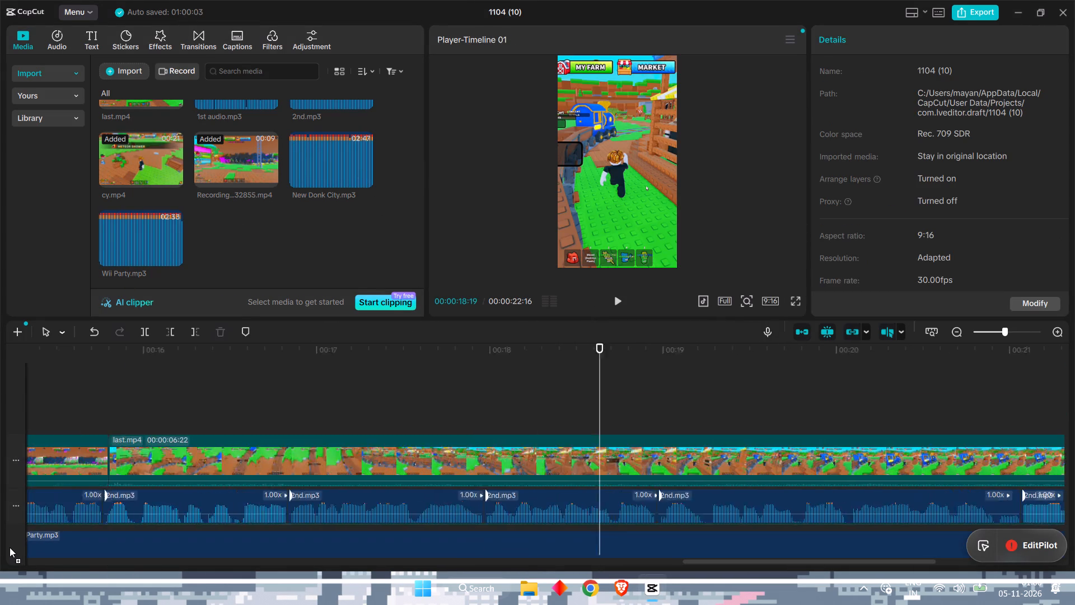
pyautogui.moveTo(10, 547); pyautogui.dragTo(24, 546)
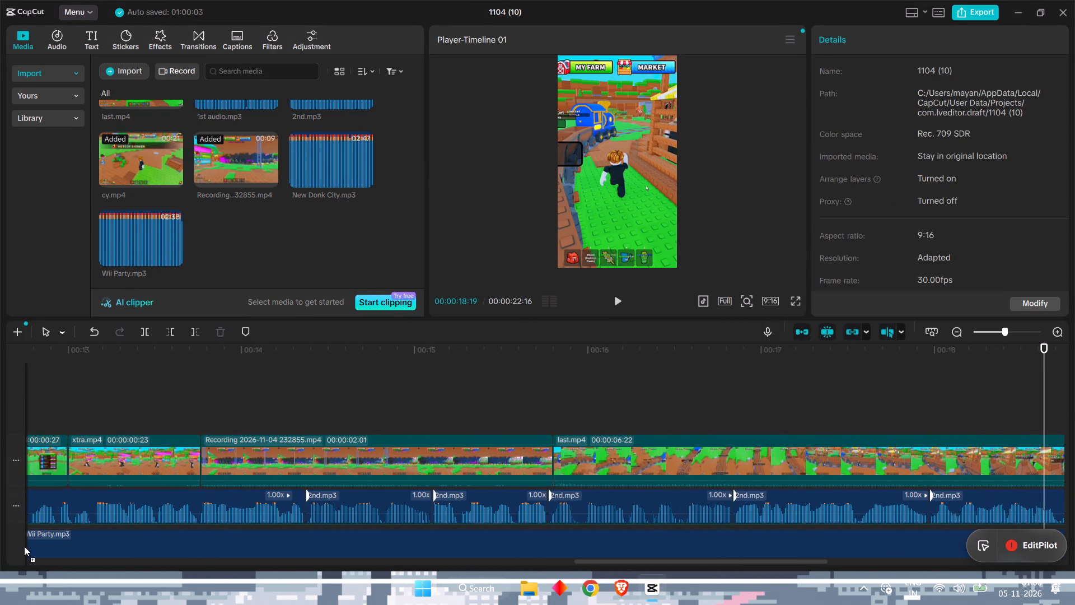
pyautogui.moveTo(24, 546); pyautogui.dragTo(36, 548)
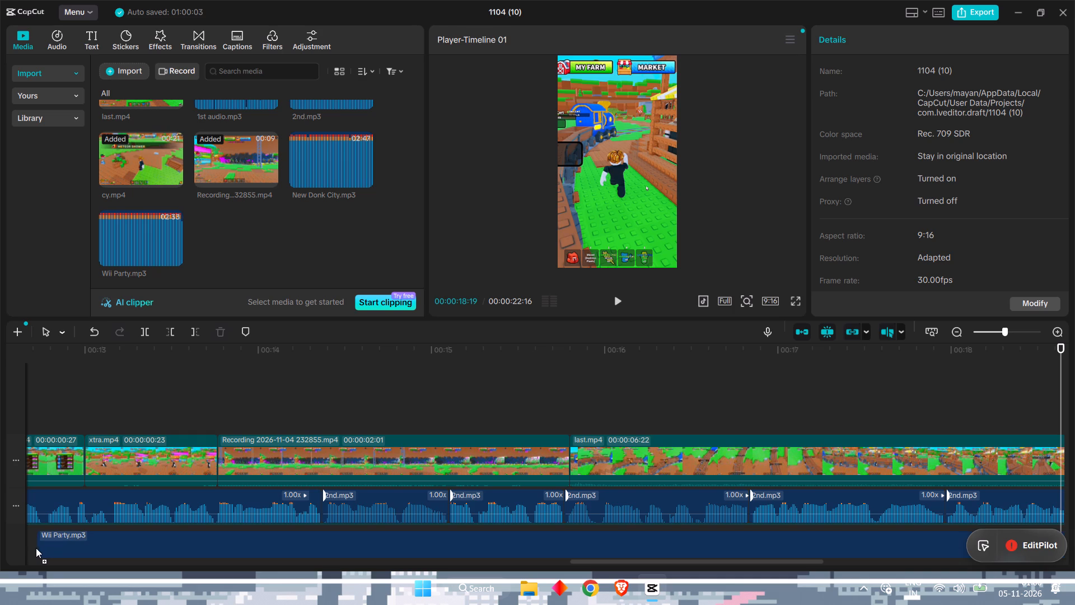
pyautogui.moveTo(36, 548); pyautogui.dragTo(25, 548)
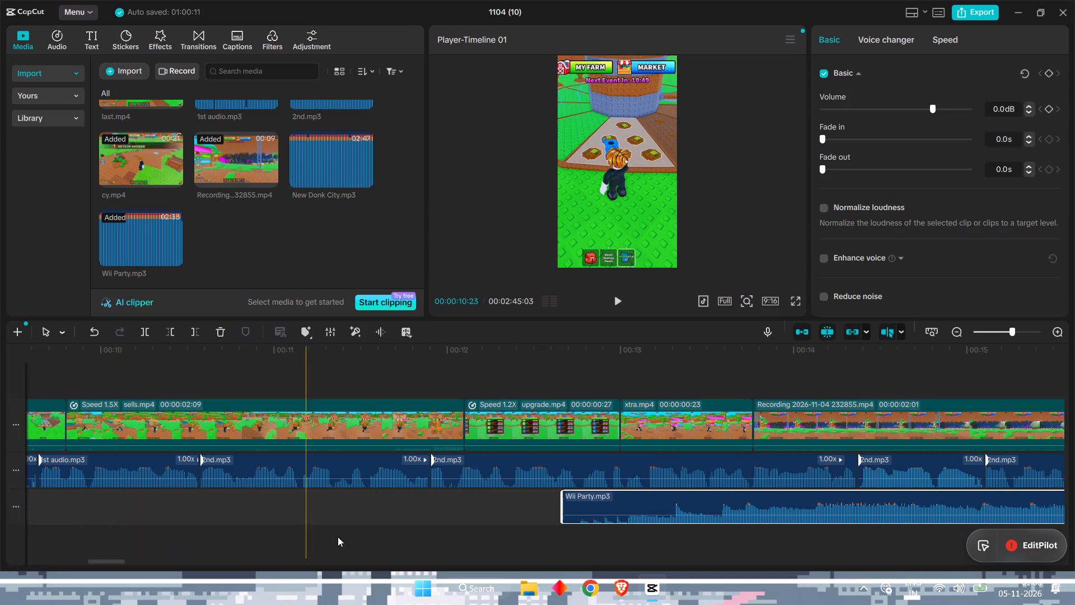
# Move the Wii Party clip to the very start of the timeline on the audio track below the voice clips.
pyautogui.keyDown('ctrl'); pyautogui.scroll(-2, 410, 496); pyautogui.keyUp('ctrl')
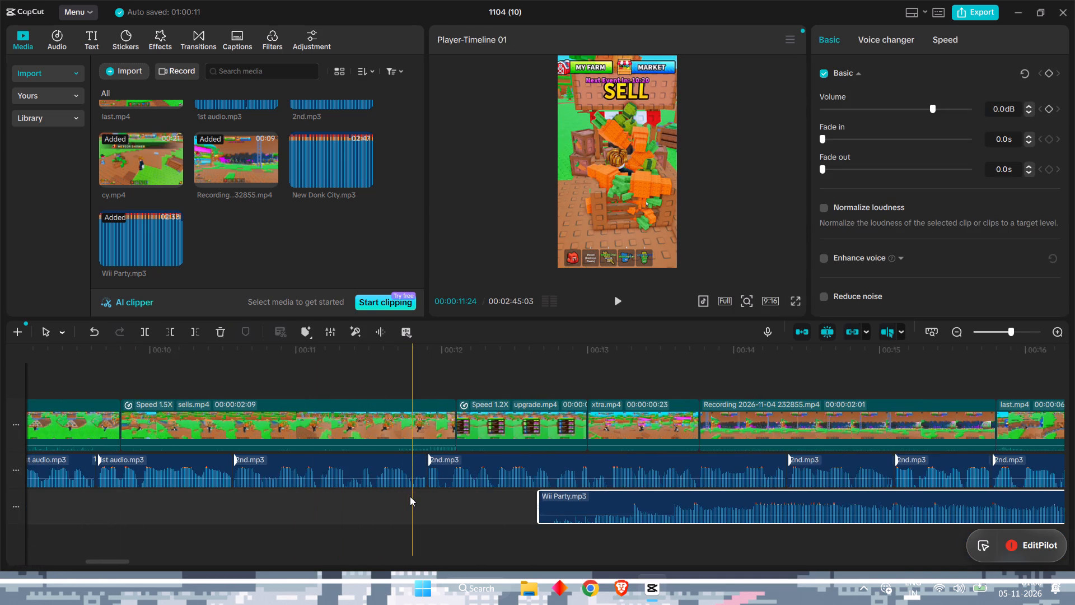
pyautogui.keyDown('ctrl'); pyautogui.scroll(-10, 410, 496); pyautogui.keyUp('ctrl')
pyautogui.keyDown('ctrl'); pyautogui.scroll(-2, 457, 513); pyautogui.keyUp('ctrl')
pyautogui.hscroll(9, 401, 518)
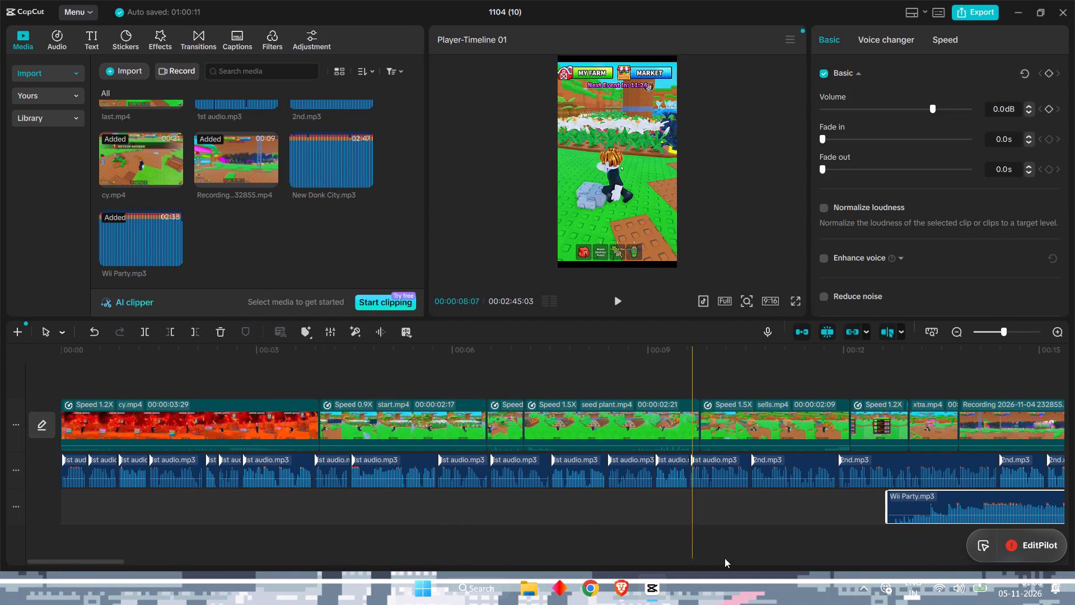
pyautogui.moveTo(895, 496); pyautogui.dragTo(38, 505)
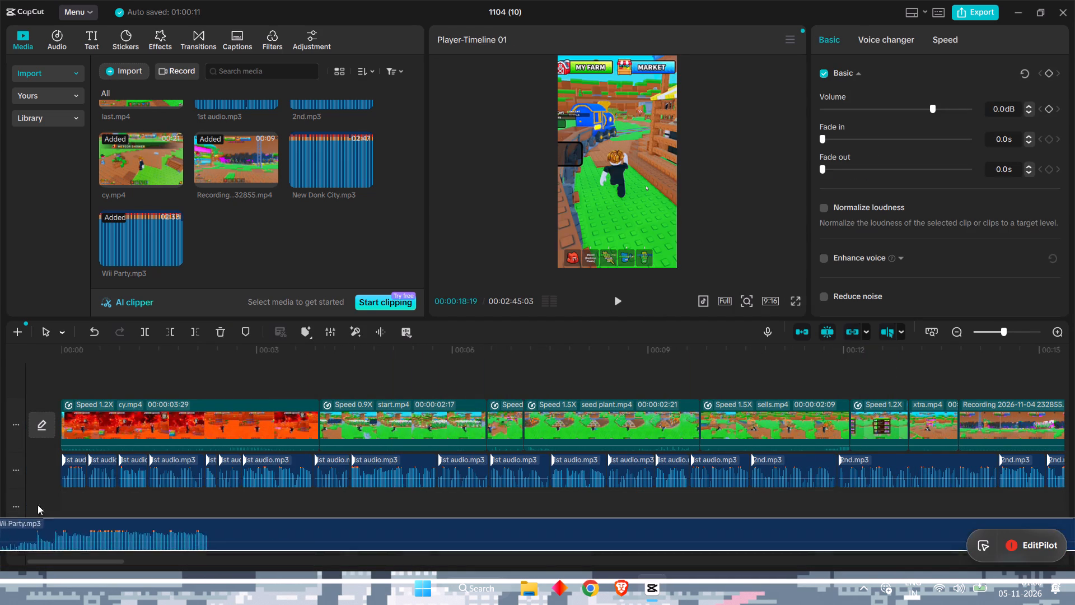
pyautogui.moveTo(38, 505); pyautogui.dragTo(66, 496)
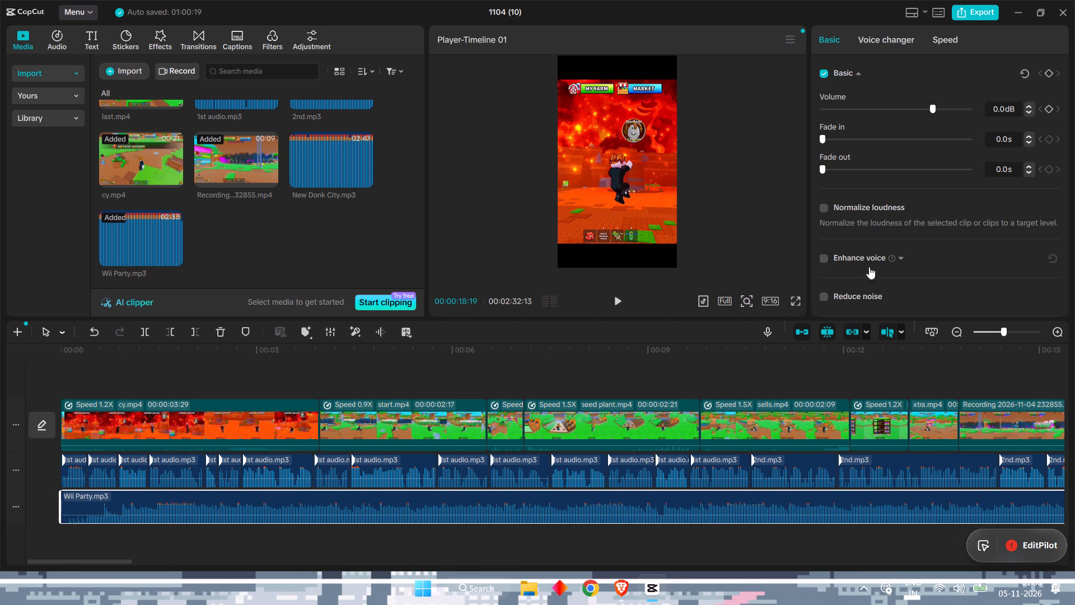
# Briefly preview the music near the end of the video and apply loudness normalization to the Wii Party clip.
pyautogui.click(615, 297)
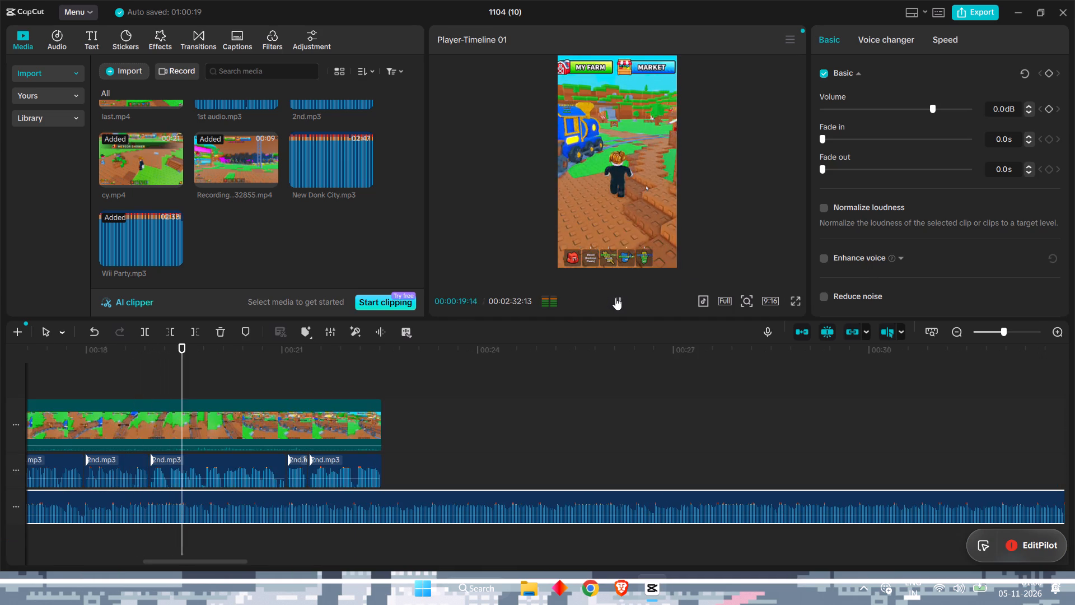
pyautogui.click(615, 297)
pyautogui.click(819, 209)
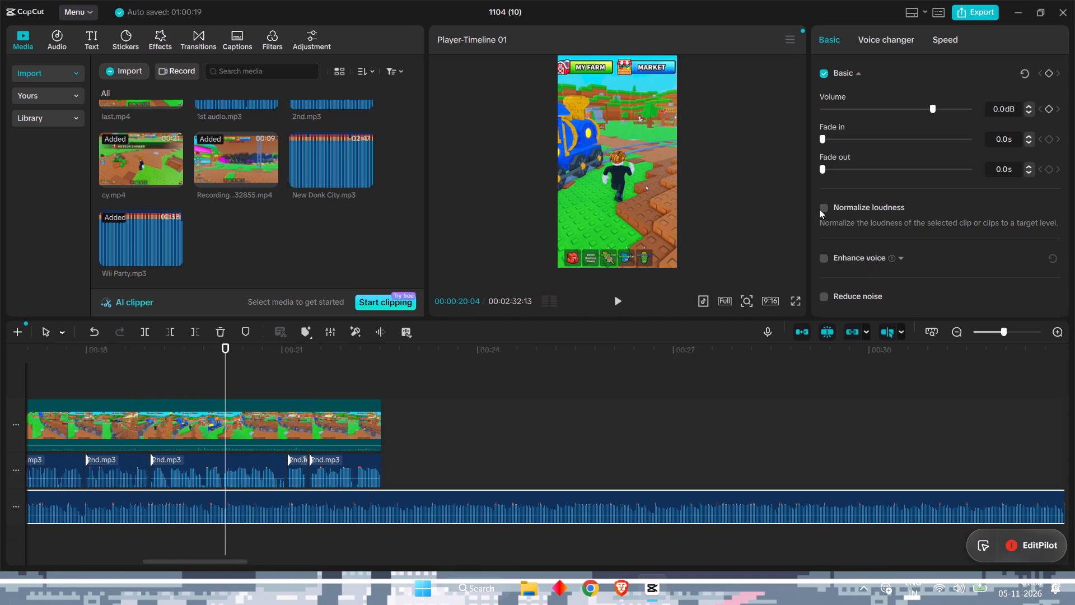
pyautogui.click(819, 209)
pyautogui.click(824, 209)
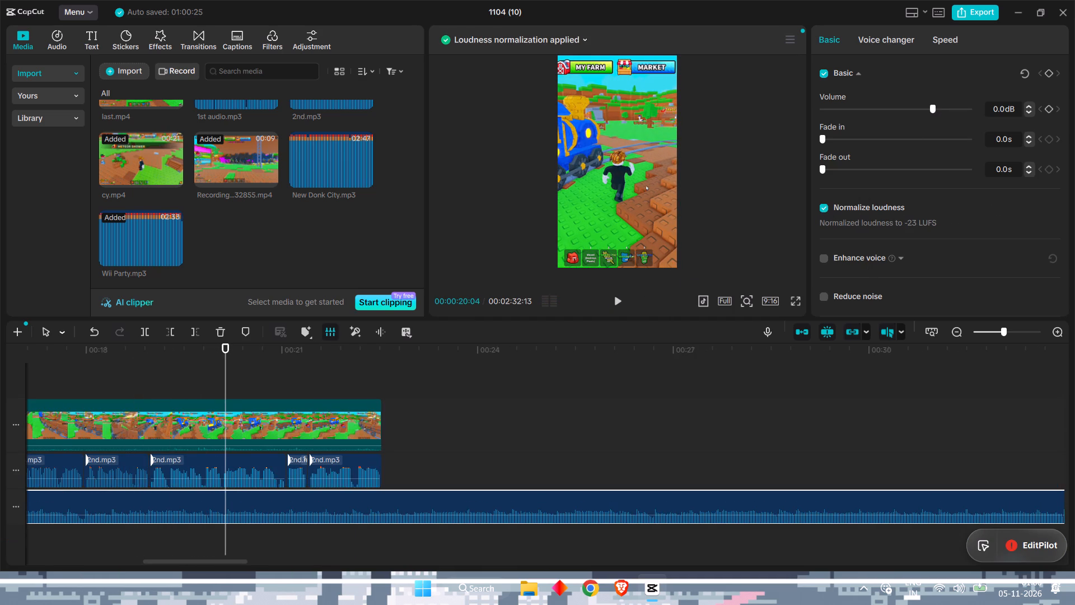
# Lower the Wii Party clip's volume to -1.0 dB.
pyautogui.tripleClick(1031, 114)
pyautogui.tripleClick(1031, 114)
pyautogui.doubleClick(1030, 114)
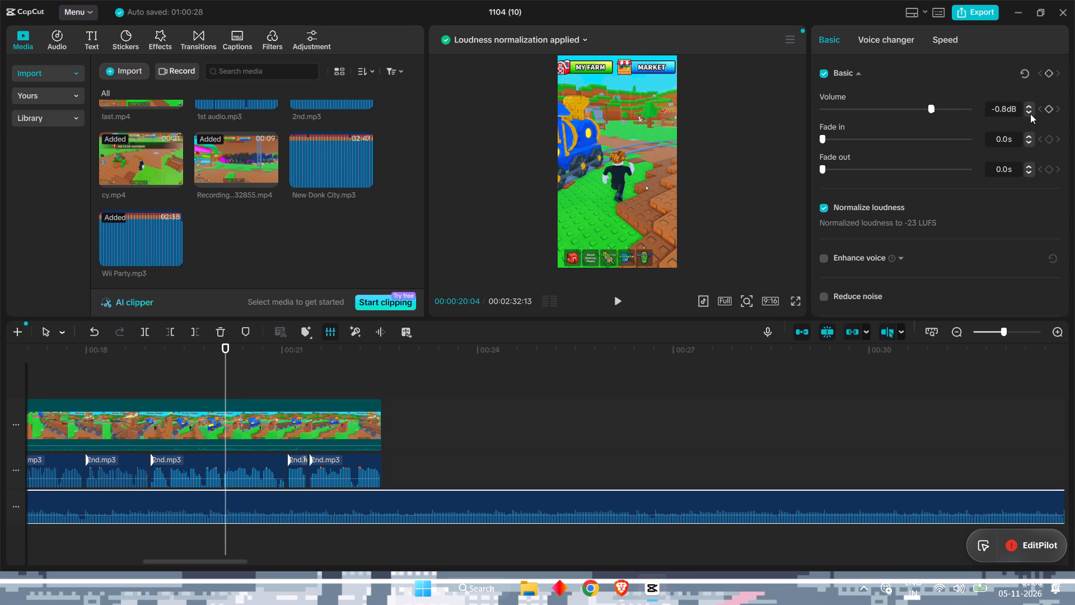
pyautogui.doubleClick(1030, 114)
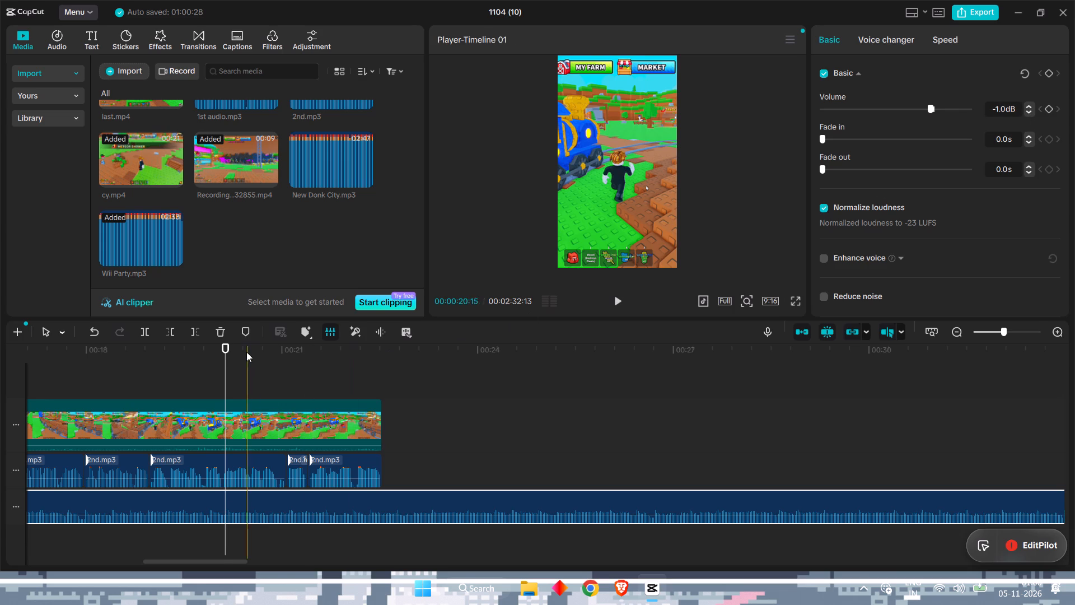
# Play back the video from the timeline's start to check the normalized Wii Party music against the voice audio.
pyautogui.moveTo(227, 343); pyautogui.dragTo(0, 377)
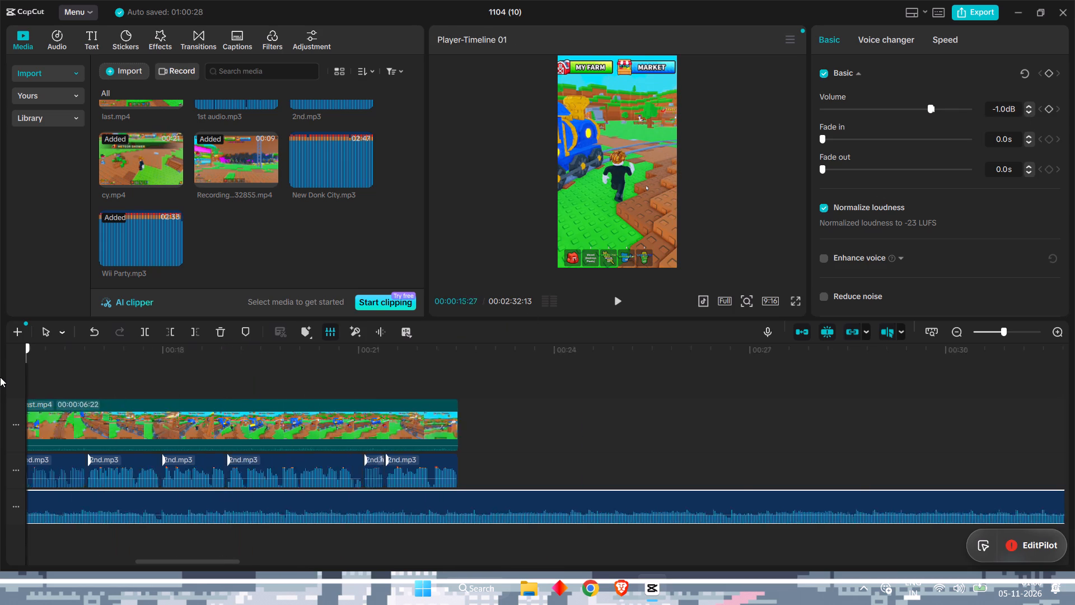
pyautogui.moveTo(0, 377); pyautogui.dragTo(0, 374)
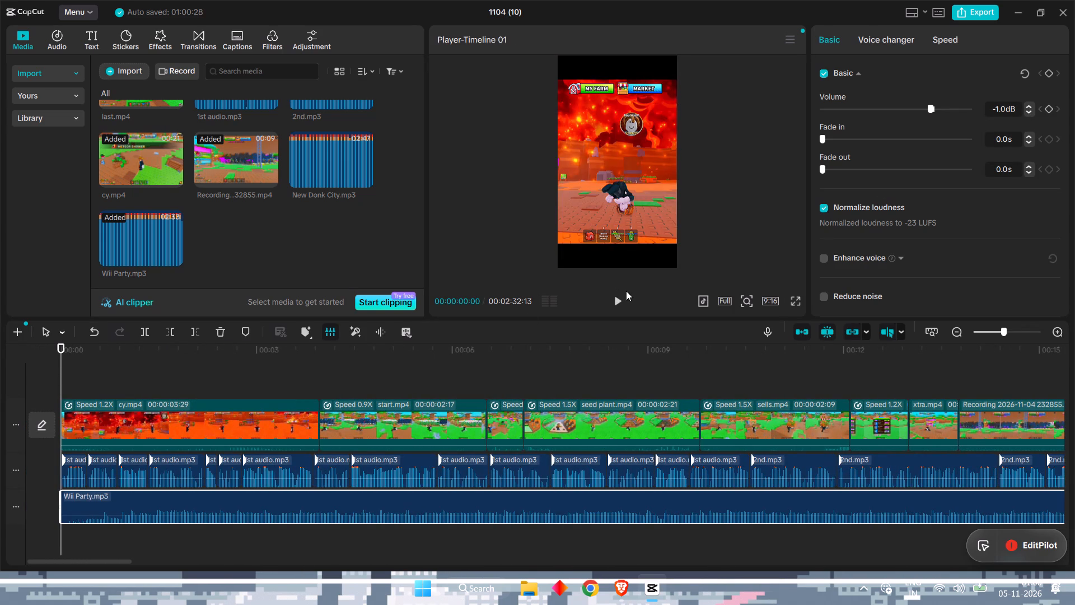
pyautogui.click(618, 299)
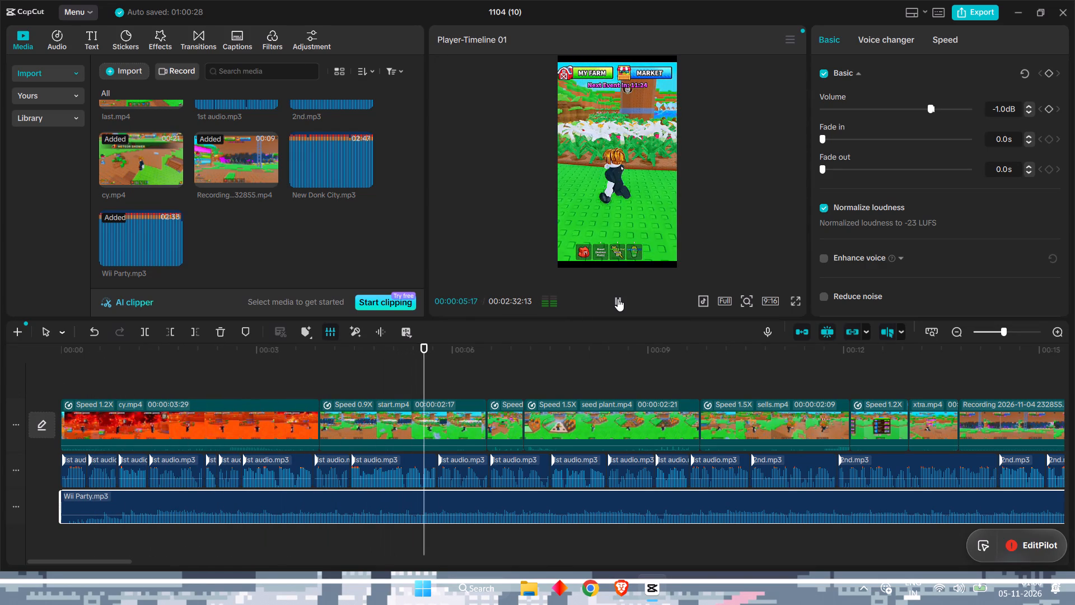
# Lower the Wii Party clip's volume to -2.5 dB while the video plays.
pyautogui.click(1027, 115)
pyautogui.tripleClick(1027, 110)
pyautogui.tripleClick(1027, 110)
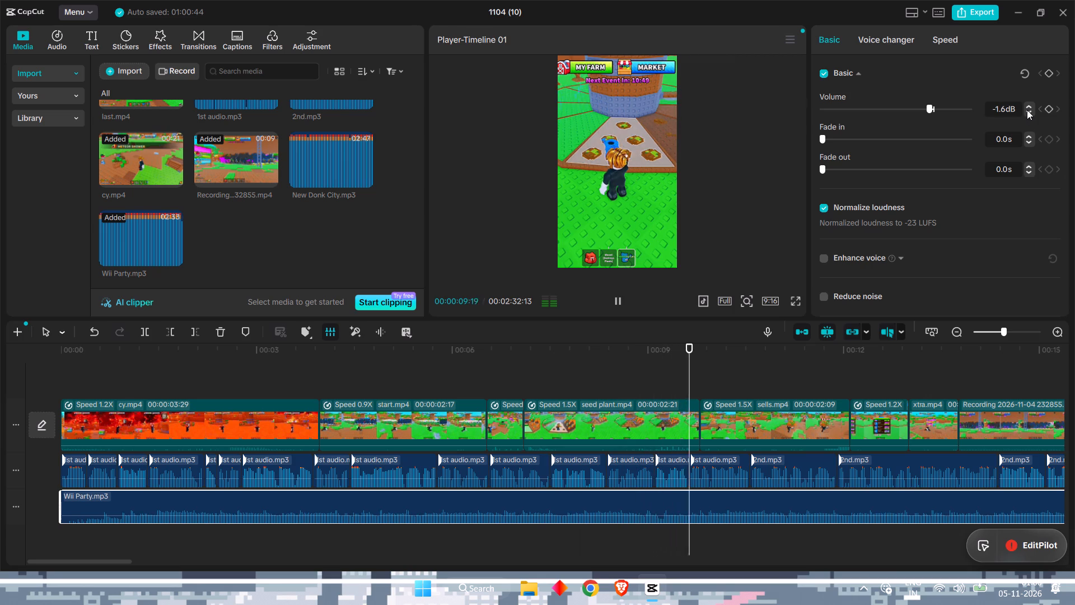
pyautogui.tripleClick(1027, 110)
pyautogui.tripleClick(1027, 110)
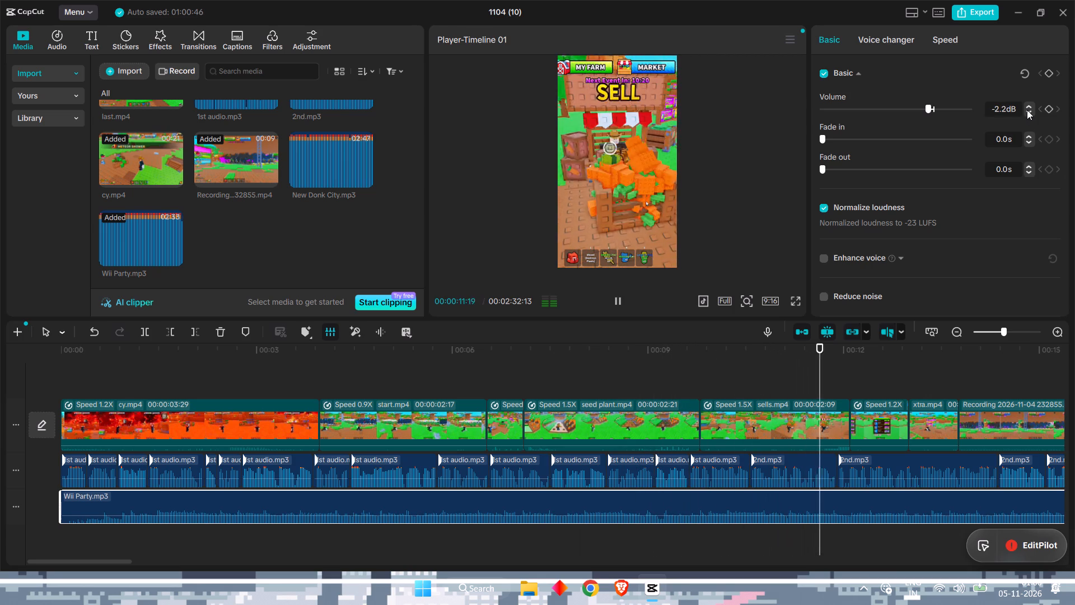
pyautogui.click(1027, 110)
pyautogui.click(1027, 110)
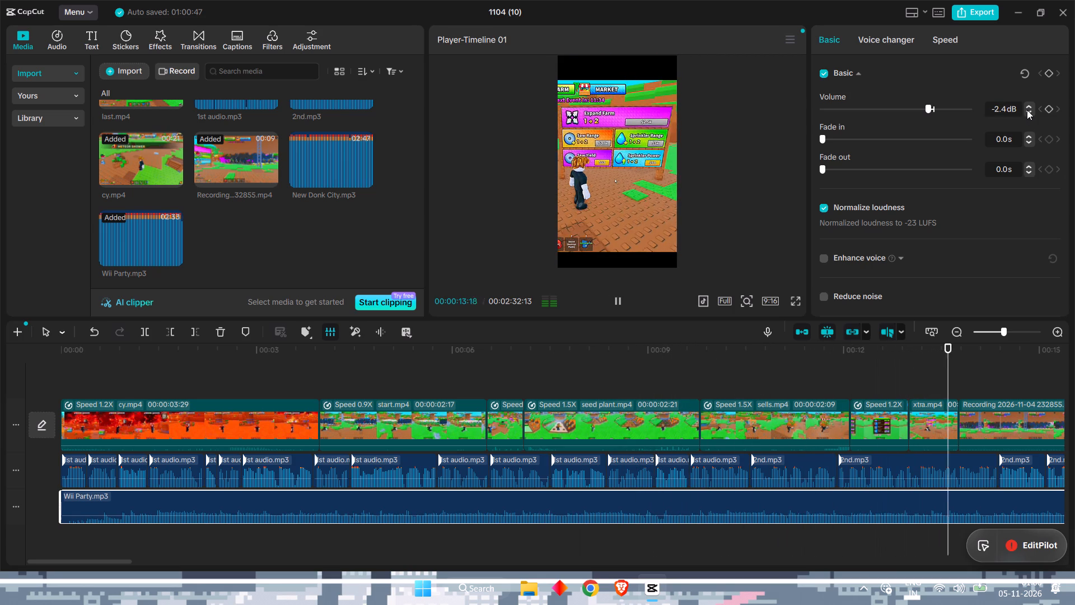
pyautogui.click(1027, 110)
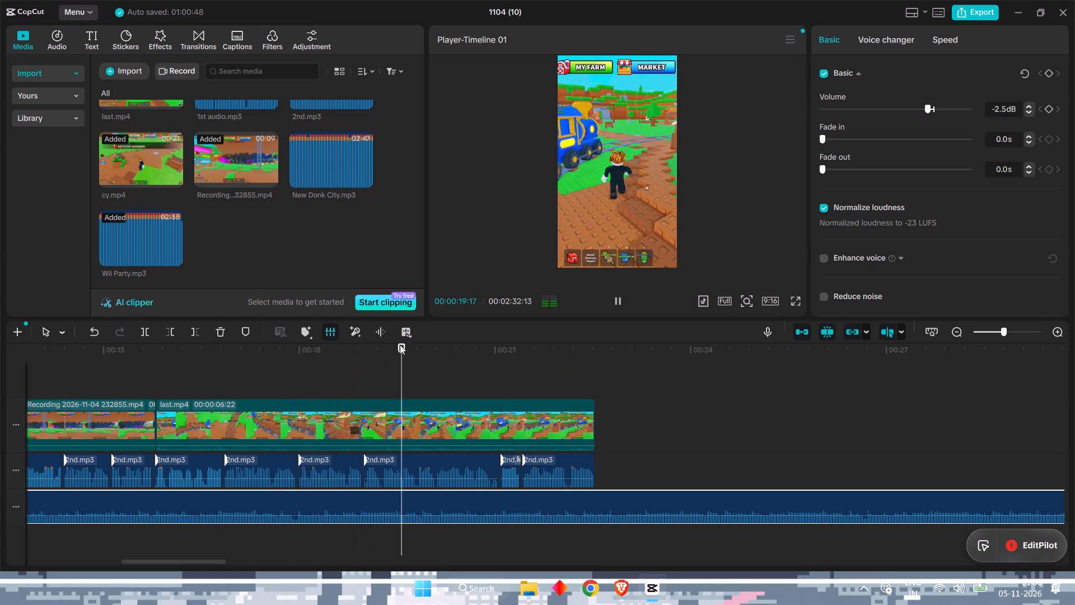
# Trim off the part of the Wii Party clip after the video's end at 00:00:22:16.
pyautogui.moveTo(403, 345); pyautogui.dragTo(592, 383)
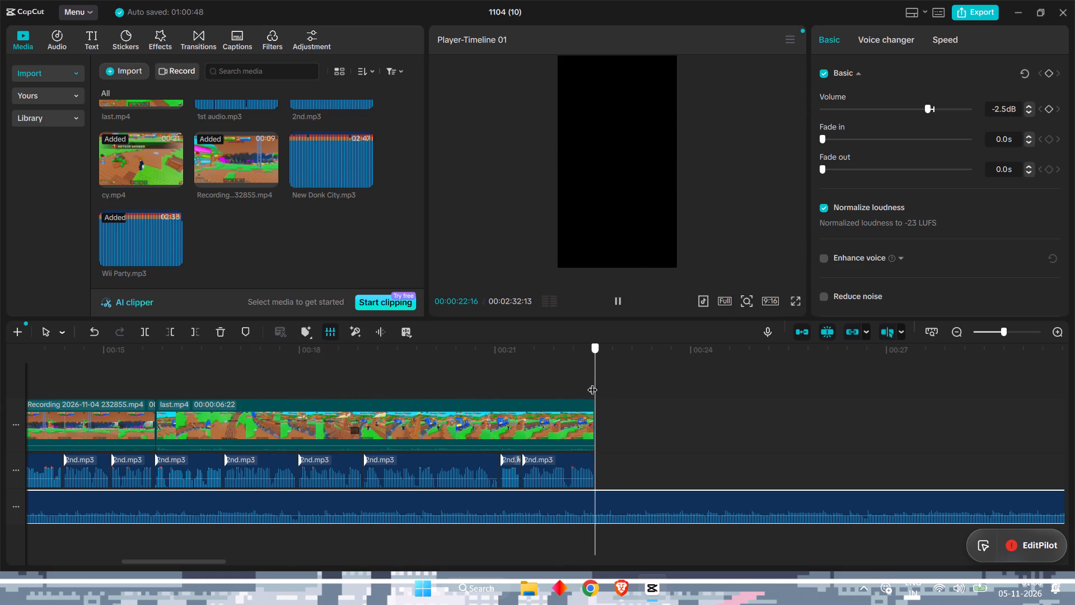
pyautogui.moveTo(592, 383); pyautogui.dragTo(593, 382)
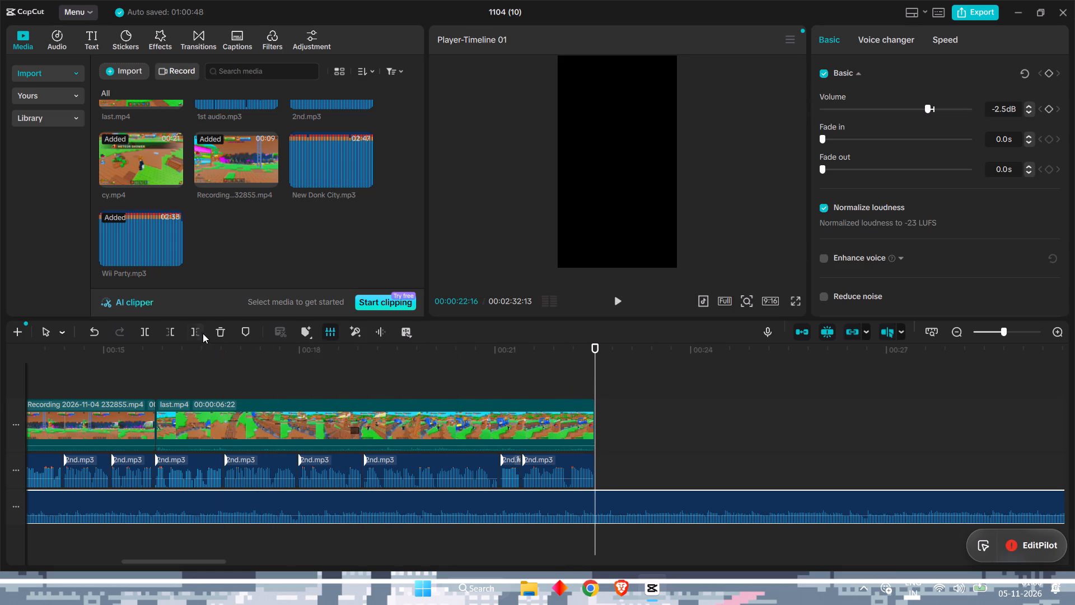
pyautogui.click(200, 332)
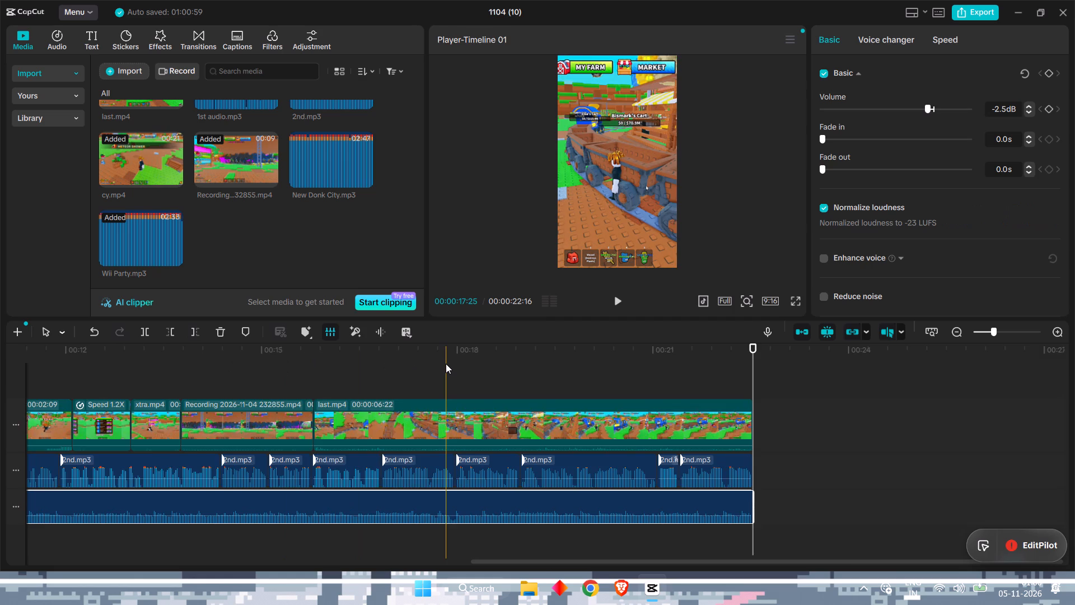
# Import all files from the 1st vid folder inside Downloads' 1st vid-20261104T133624Z-1-001 folder into the project media.
pyautogui.hscroll(11, 446, 364)
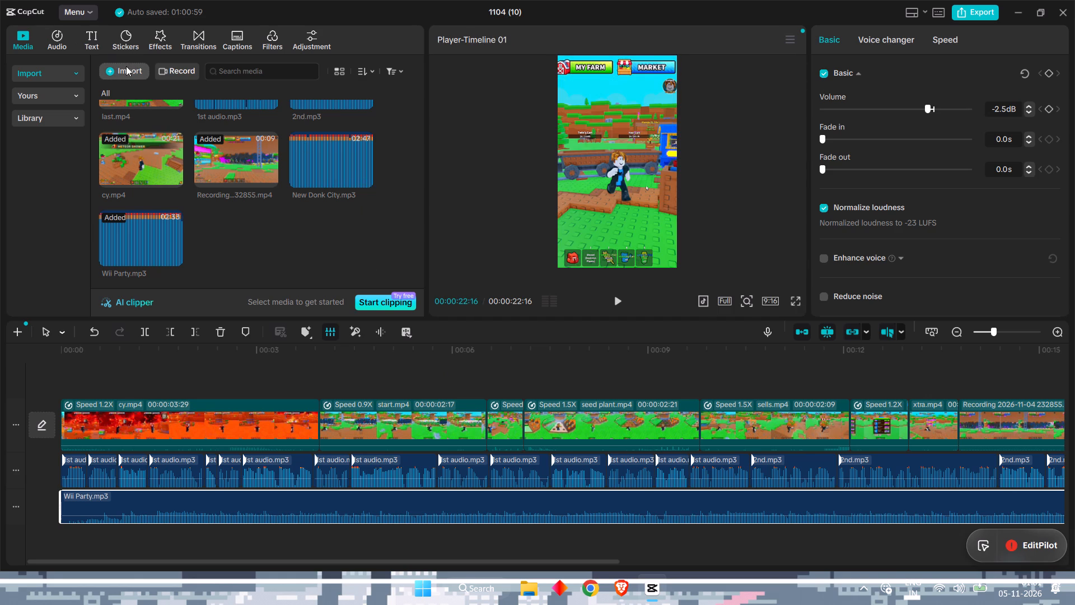
pyautogui.scroll(5, 181, 188)
pyautogui.scroll(-8, 190, 190)
pyautogui.click(137, 75)
pyautogui.click(130, 94)
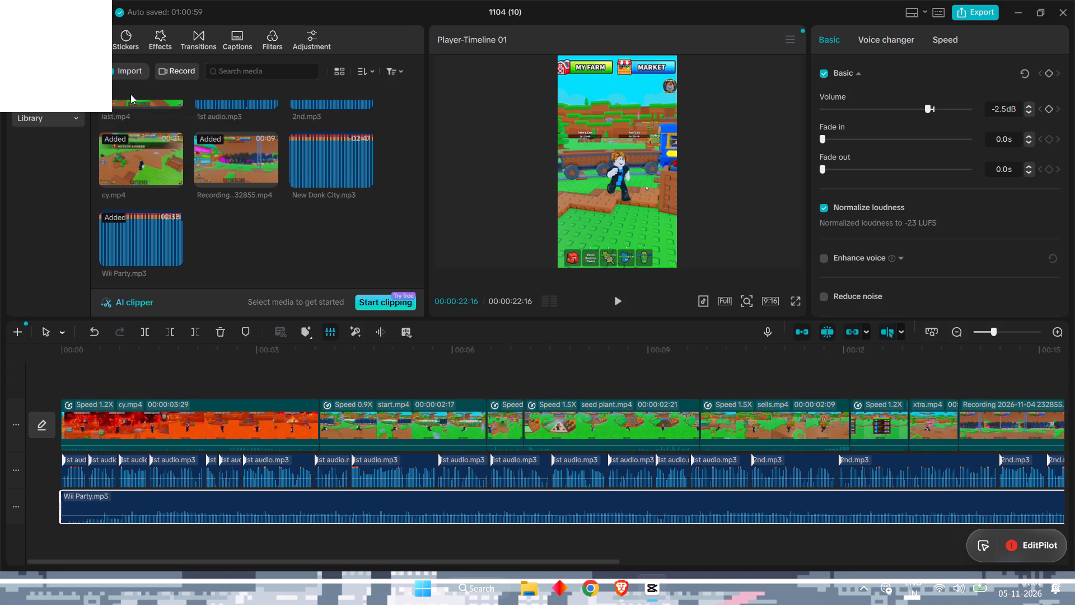
pyautogui.click(60, 202)
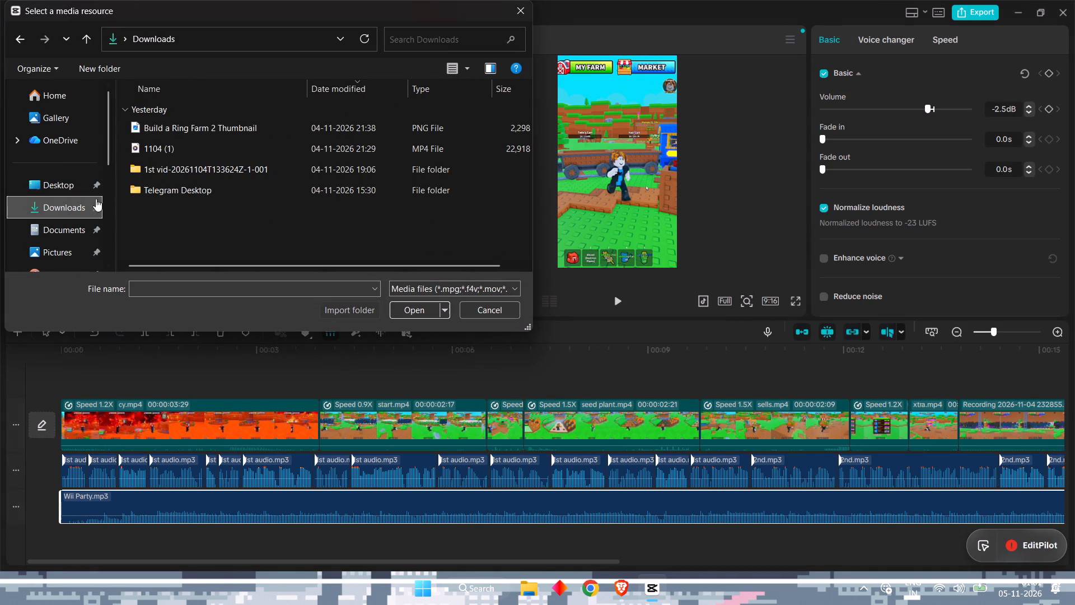
pyautogui.doubleClick(158, 176)
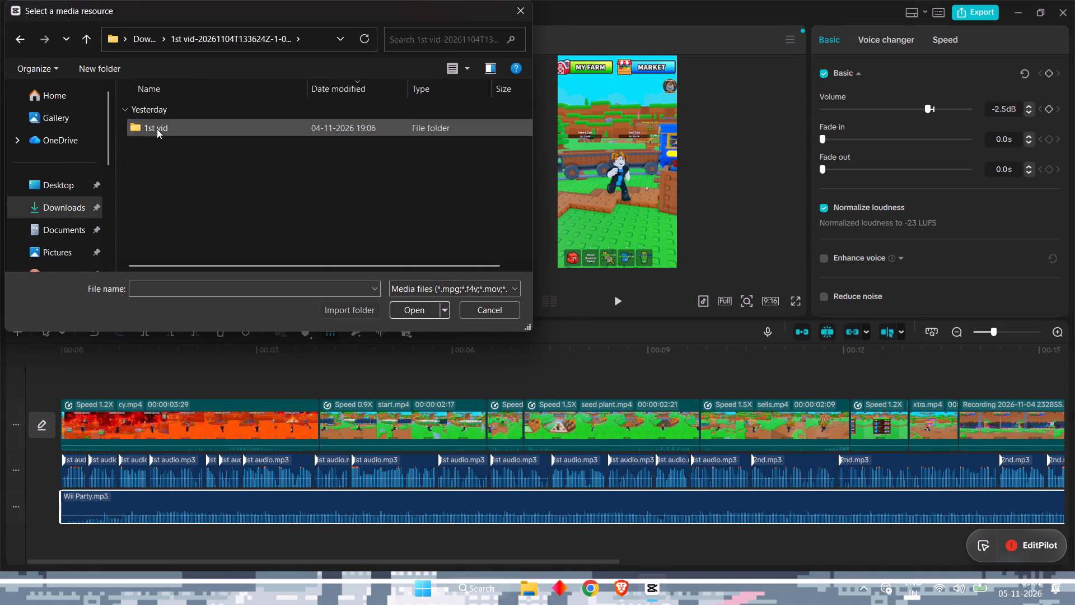
pyautogui.doubleClick(156, 128)
pyautogui.hotkey('ctrl', 'a')
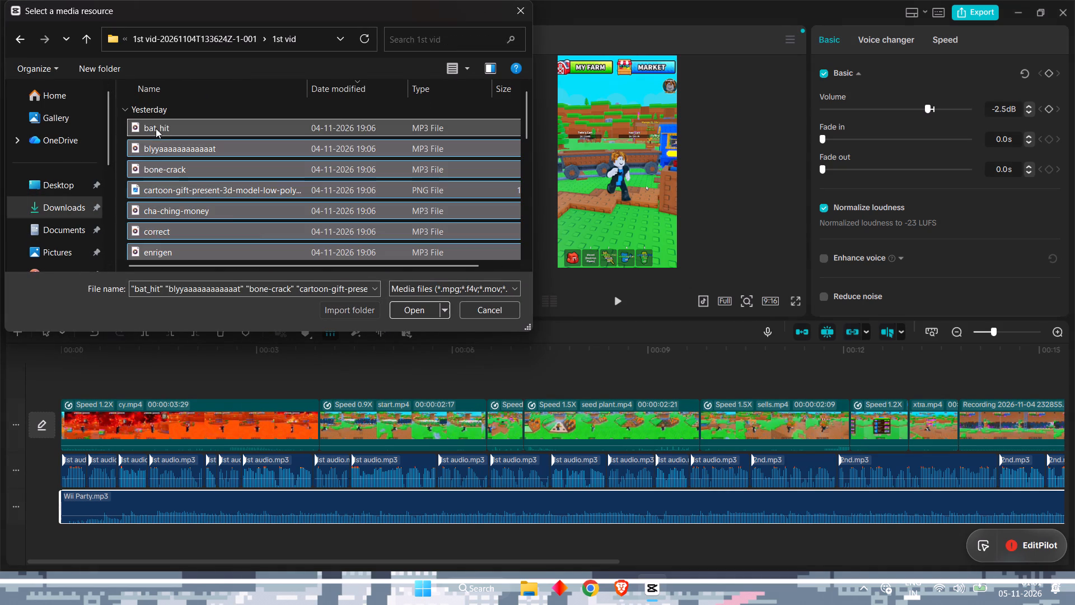
pyautogui.click(403, 315)
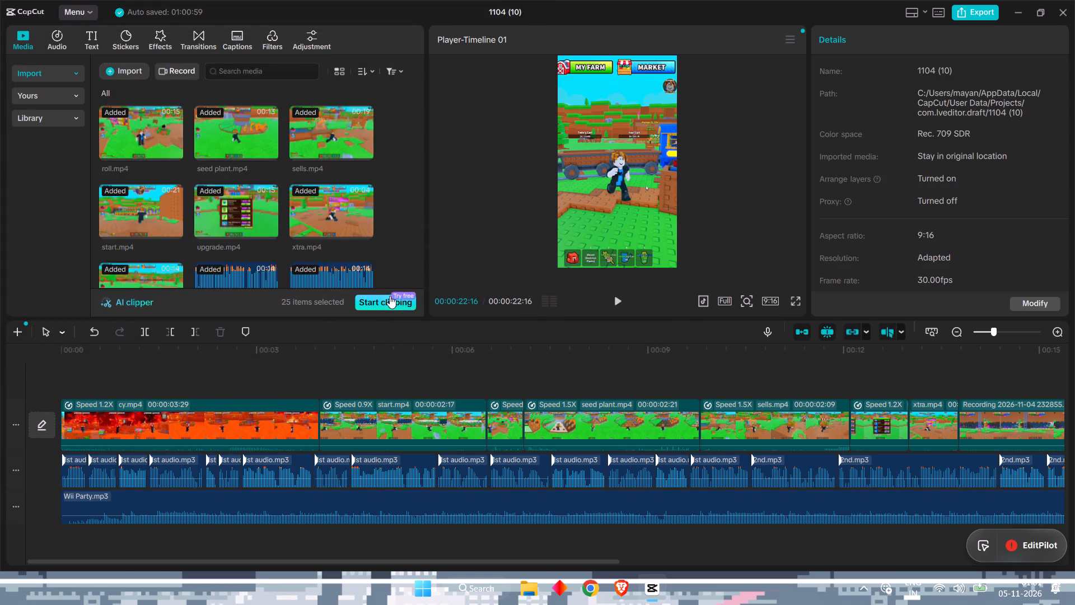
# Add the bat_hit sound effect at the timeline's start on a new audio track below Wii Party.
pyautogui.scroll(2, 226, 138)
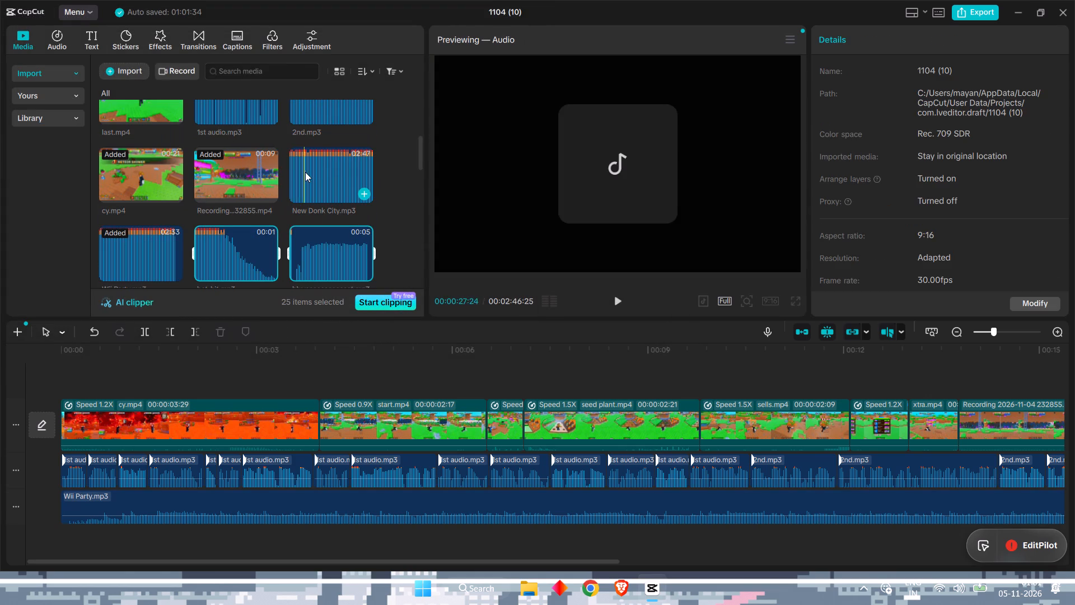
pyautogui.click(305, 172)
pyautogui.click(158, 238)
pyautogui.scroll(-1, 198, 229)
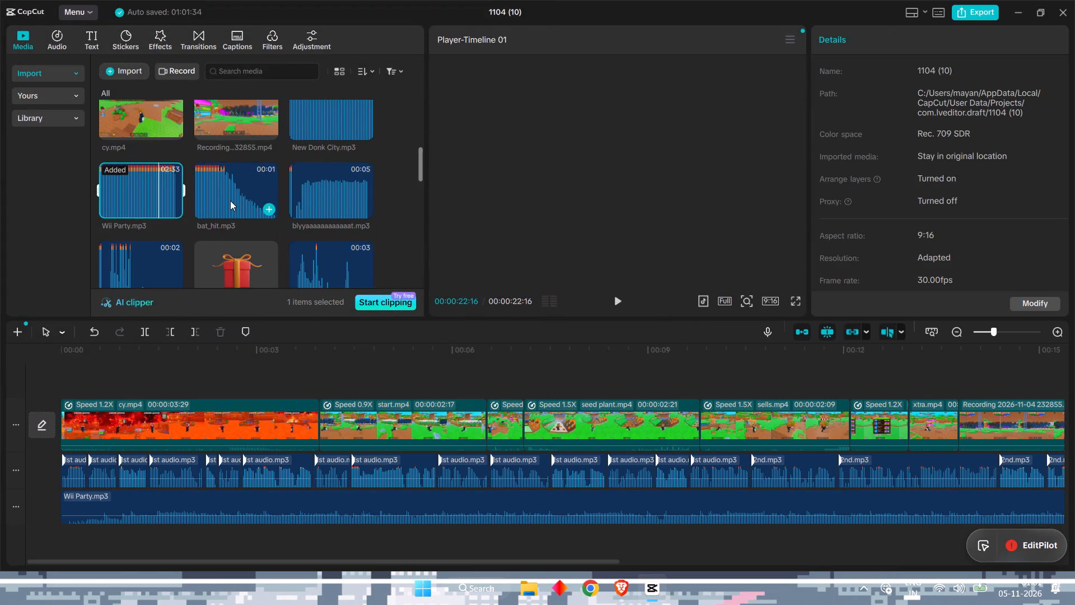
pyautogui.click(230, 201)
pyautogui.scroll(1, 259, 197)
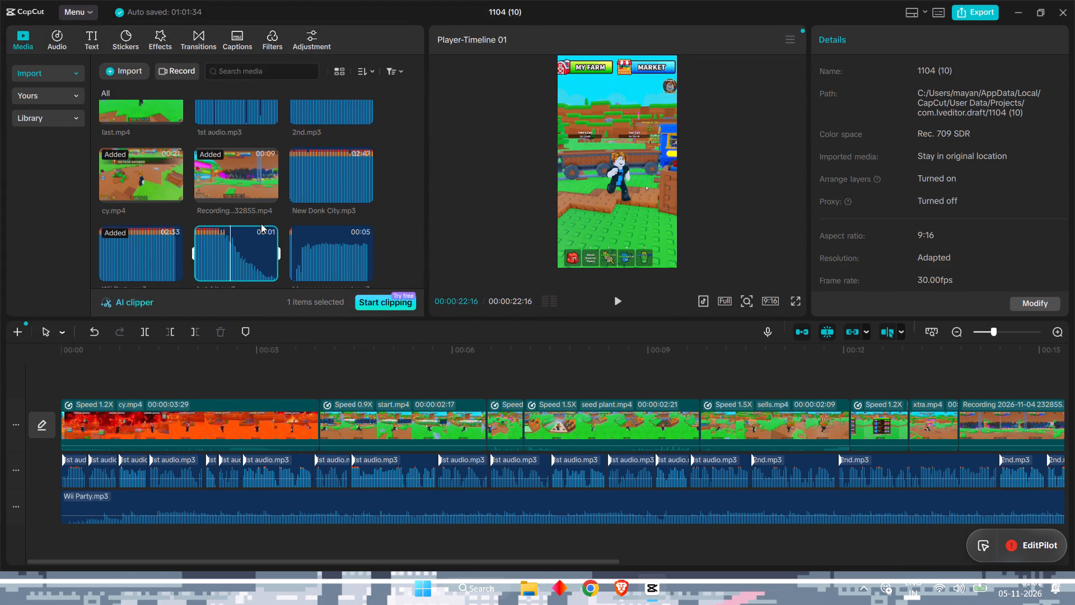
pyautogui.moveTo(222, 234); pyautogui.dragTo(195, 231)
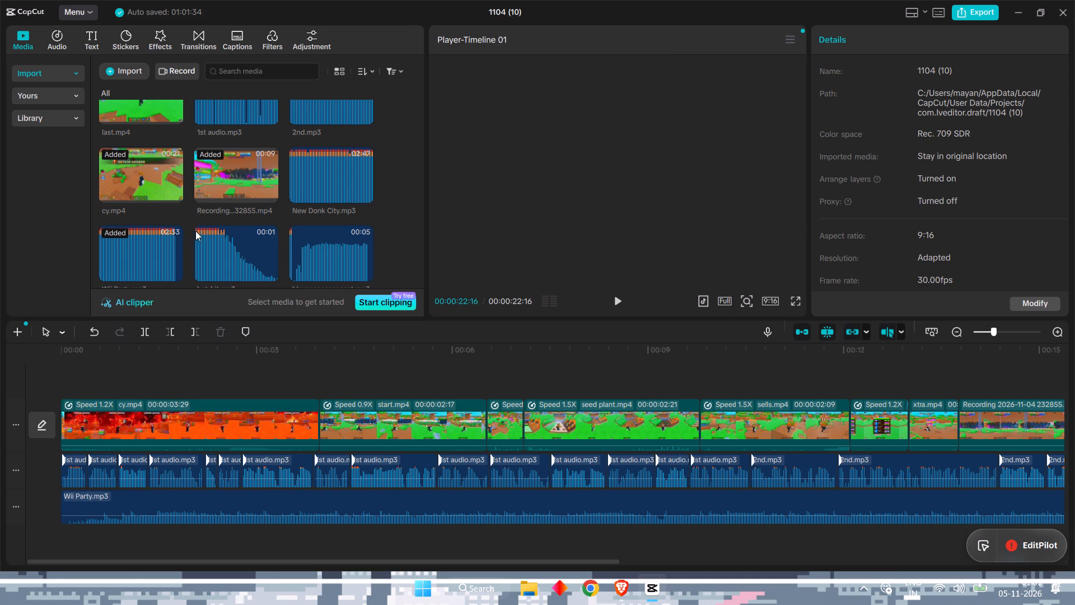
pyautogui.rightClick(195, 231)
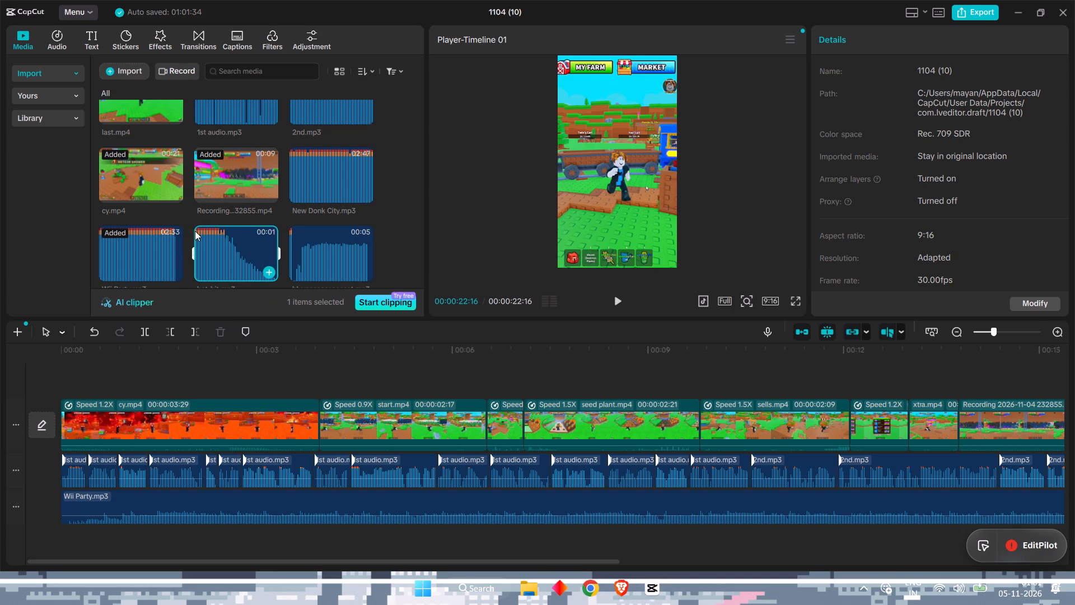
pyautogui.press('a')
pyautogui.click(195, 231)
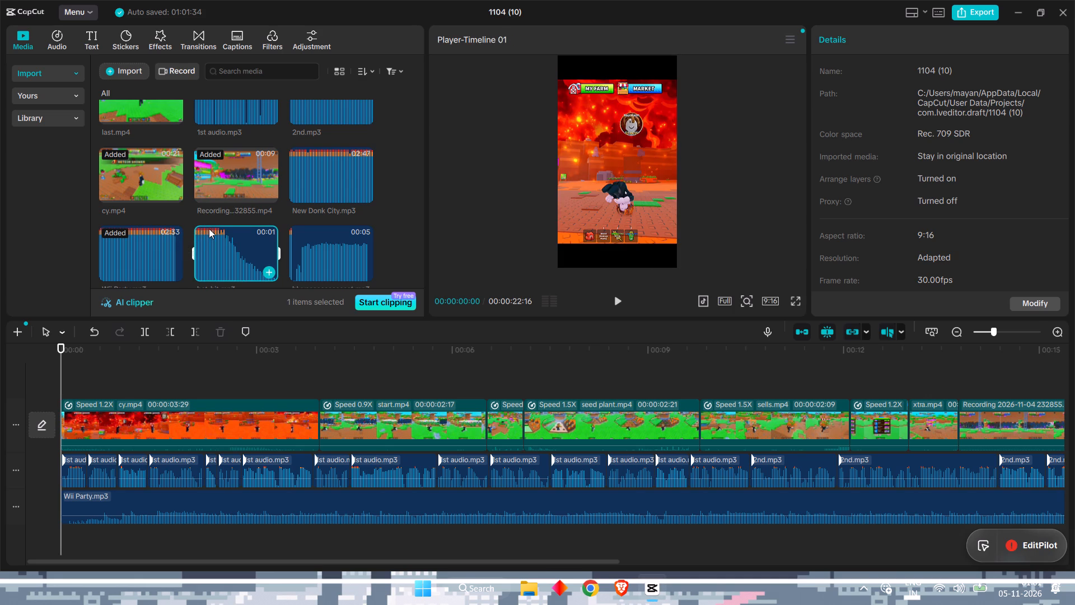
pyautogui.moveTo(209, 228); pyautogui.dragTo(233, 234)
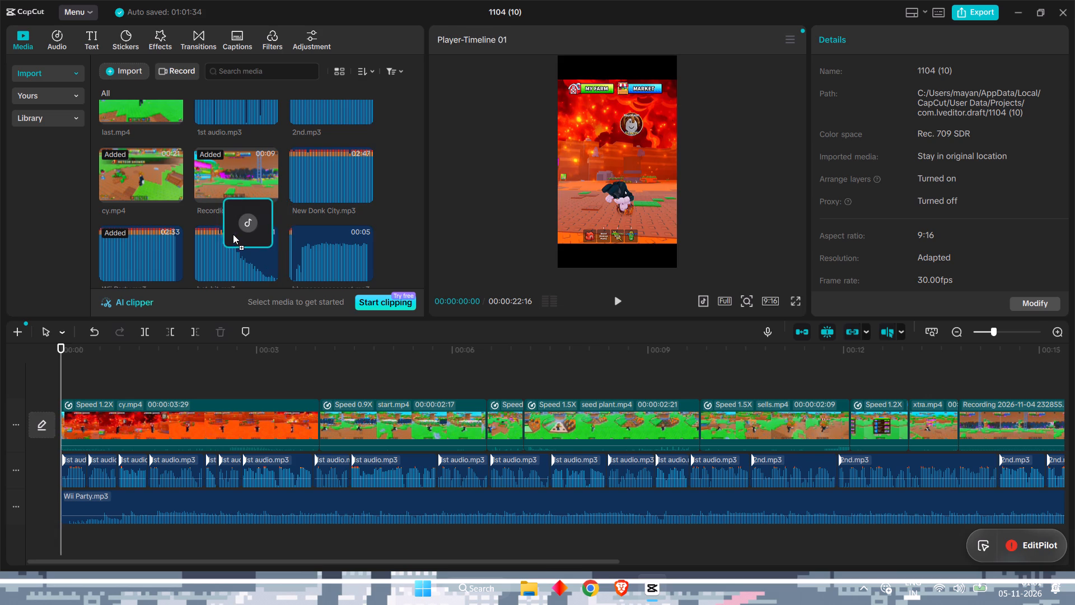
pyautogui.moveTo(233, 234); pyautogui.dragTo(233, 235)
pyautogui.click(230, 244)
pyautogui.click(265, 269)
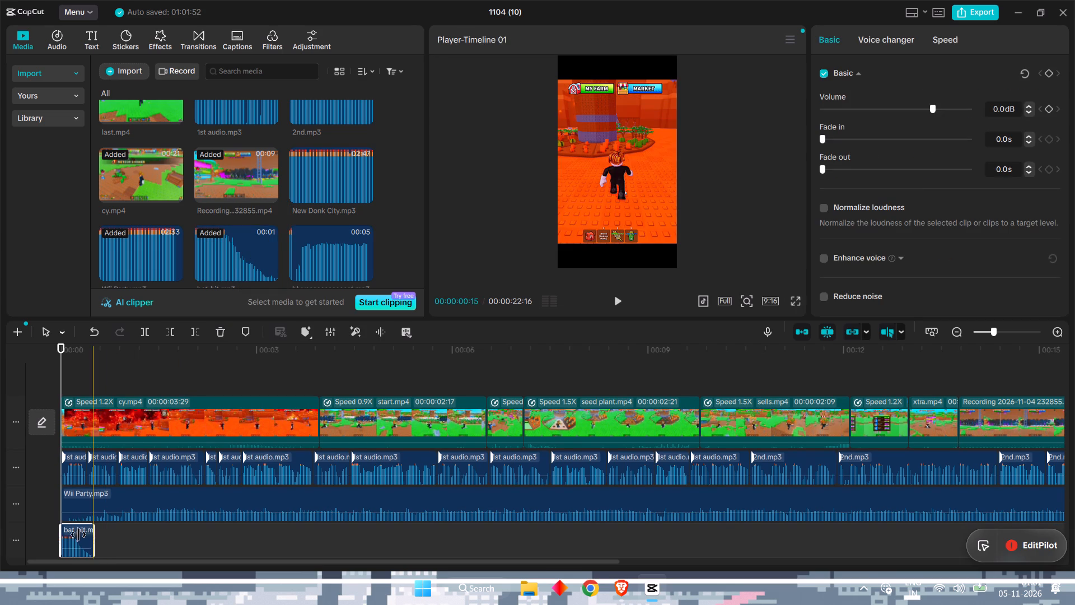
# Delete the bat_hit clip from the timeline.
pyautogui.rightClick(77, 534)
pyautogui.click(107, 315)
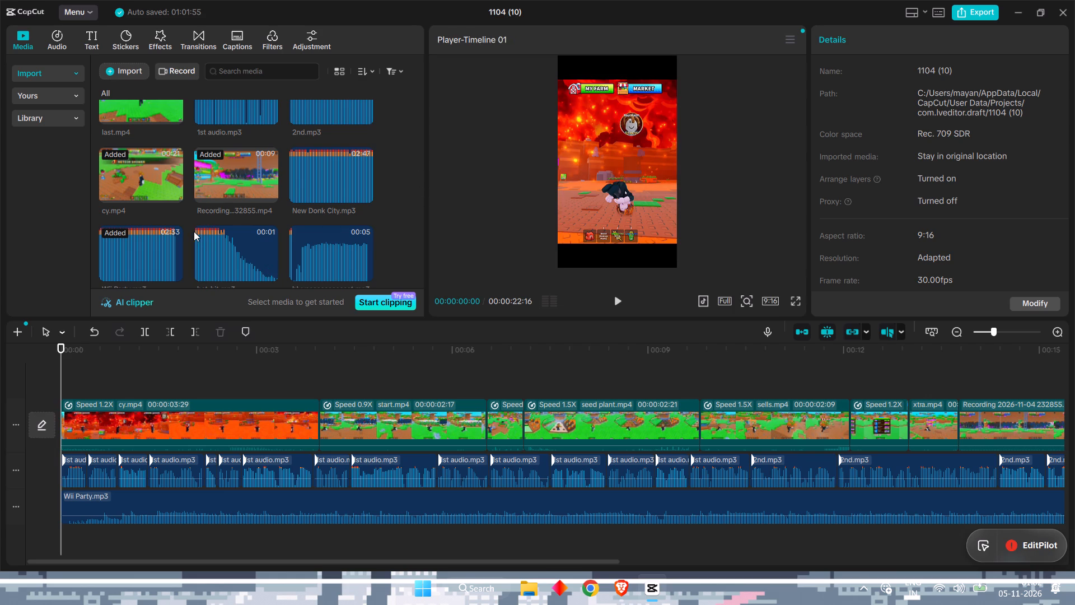
# Preview the bat_hit sound effect in the project media.
pyautogui.scroll(-1, 194, 231)
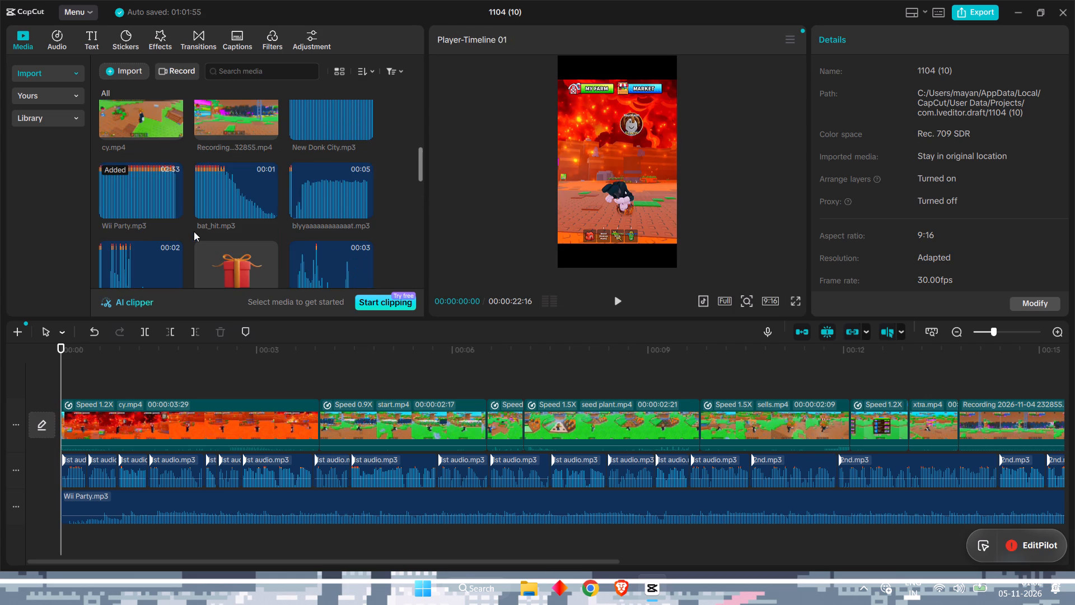
pyautogui.click(206, 194)
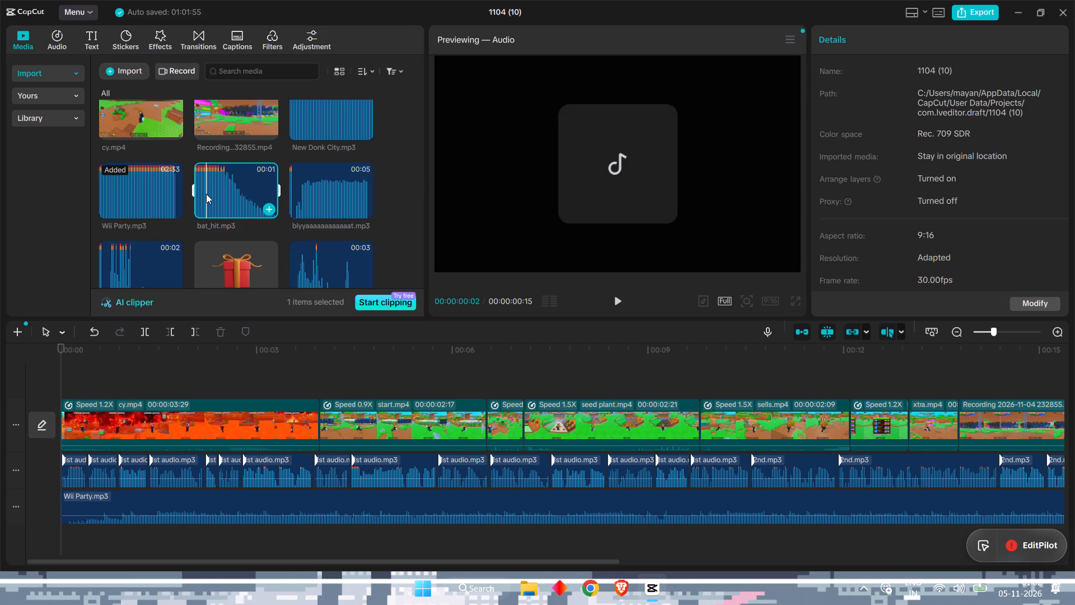
pyautogui.click(616, 304)
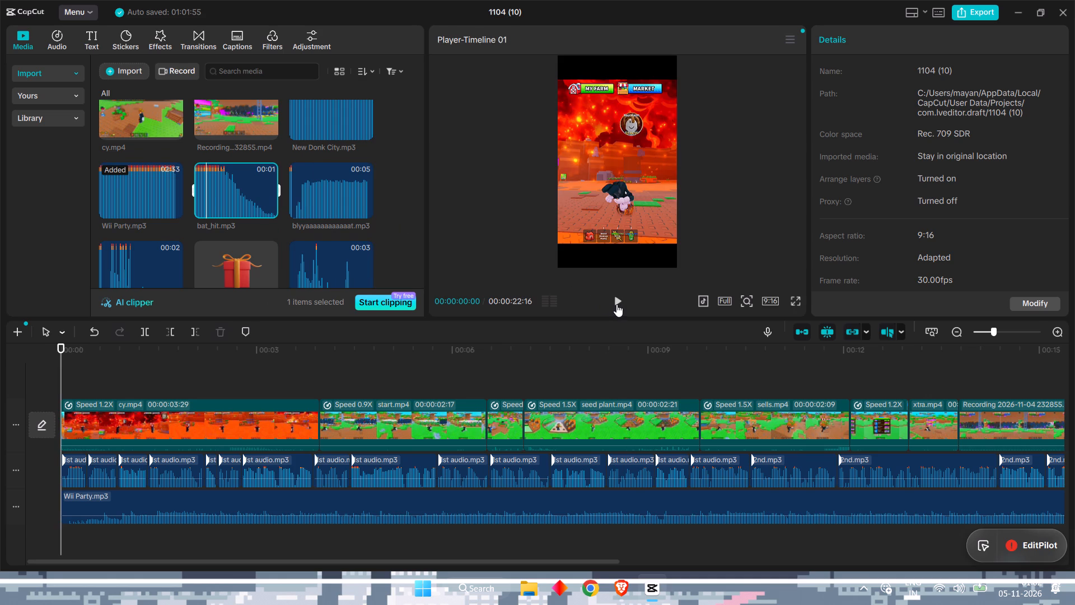
pyautogui.click(616, 304)
pyautogui.click(245, 201)
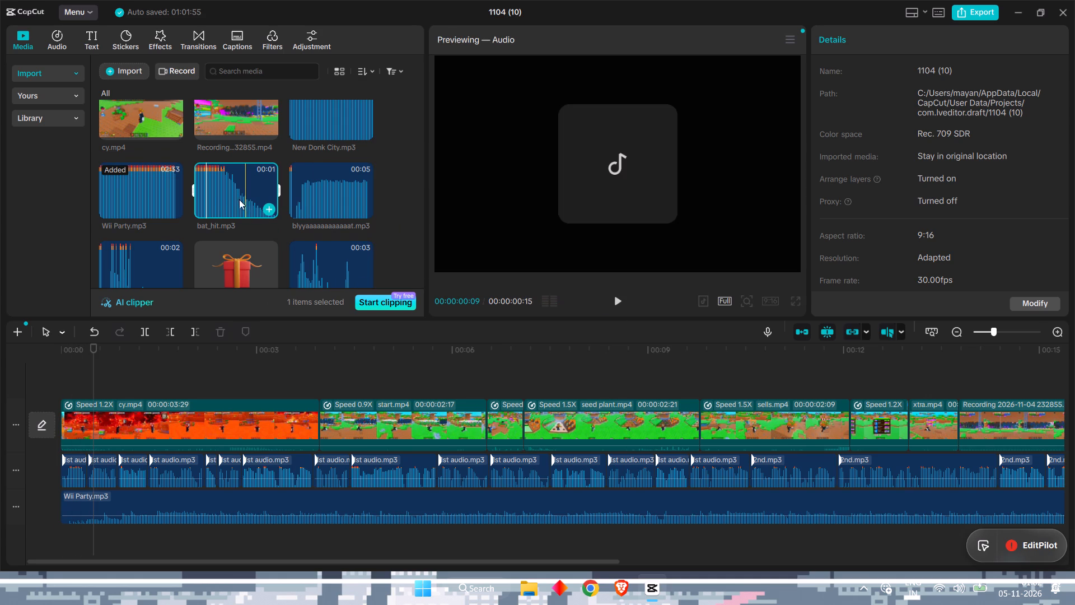
pyautogui.click(199, 194)
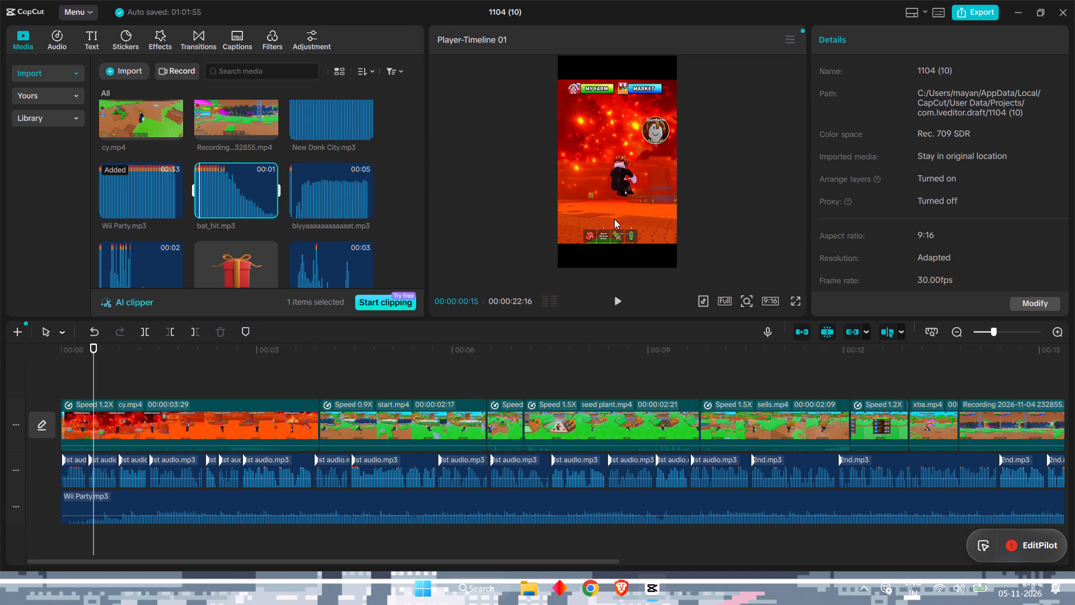
# Turn off the timeline's main track magnet, auto snapping, linkage and preview axis.
pyautogui.click(804, 331)
pyautogui.click(818, 331)
pyautogui.click(824, 331)
pyautogui.click(844, 331)
pyautogui.click(886, 329)
# Audition the imported effects from bat_hit through correct.mp3, including the bone-crack and cha-ching-money sounds.
pyautogui.click(239, 177)
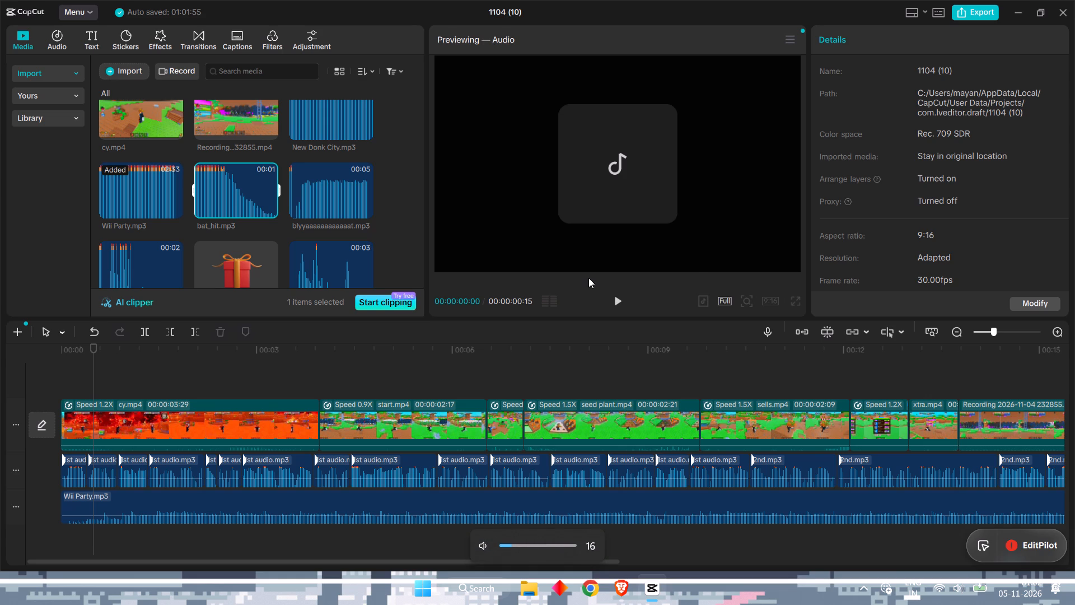
pyautogui.click(326, 192)
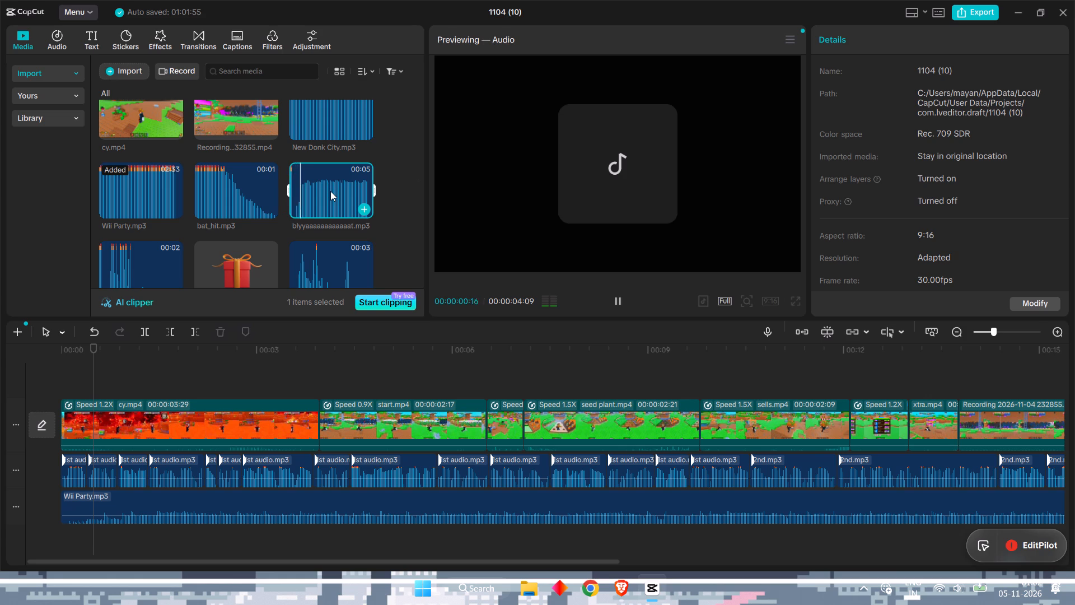
pyautogui.click(130, 266)
pyautogui.scroll(-1, 216, 268)
pyautogui.click(217, 202)
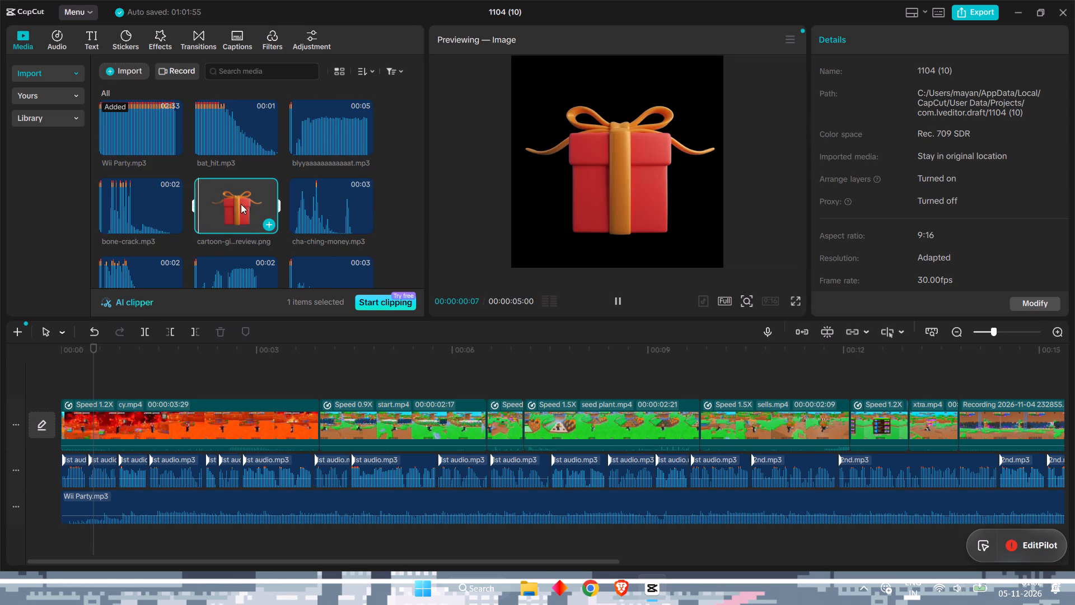
pyautogui.click(302, 206)
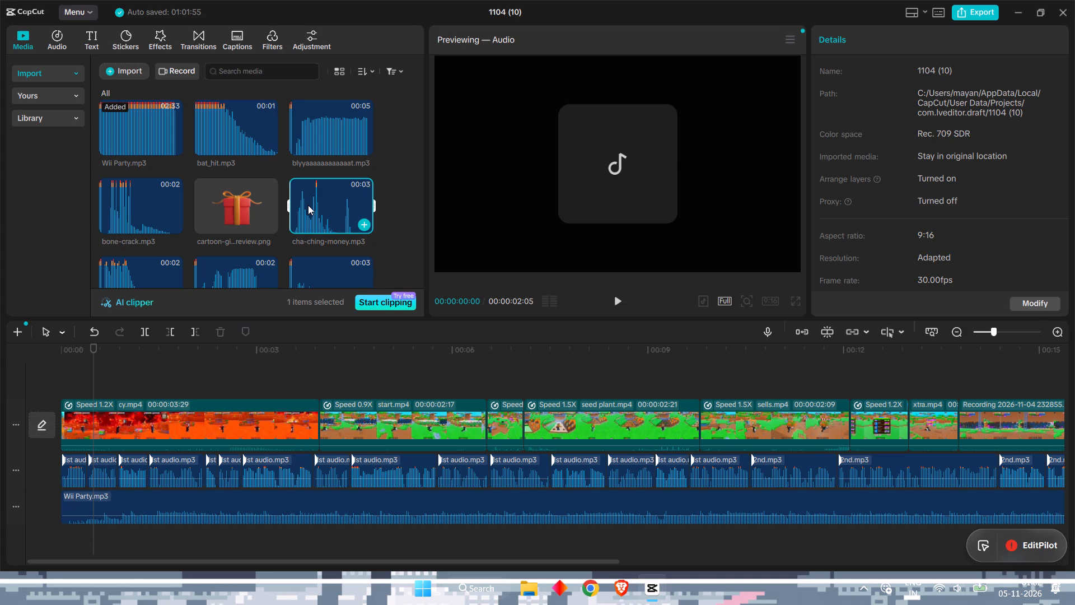
pyautogui.scroll(-2, 261, 213)
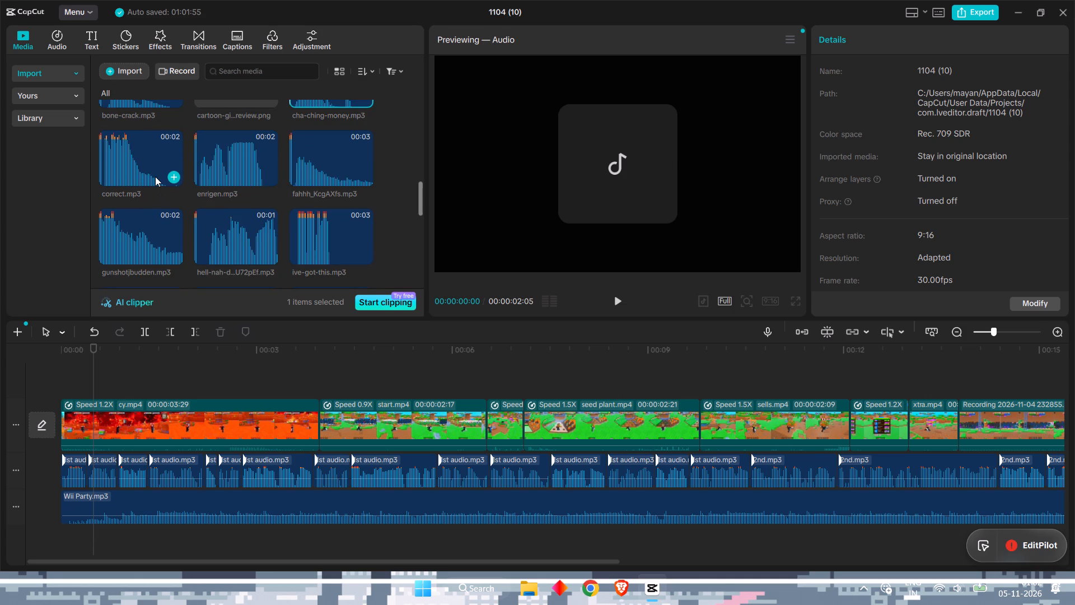
pyautogui.click(155, 175)
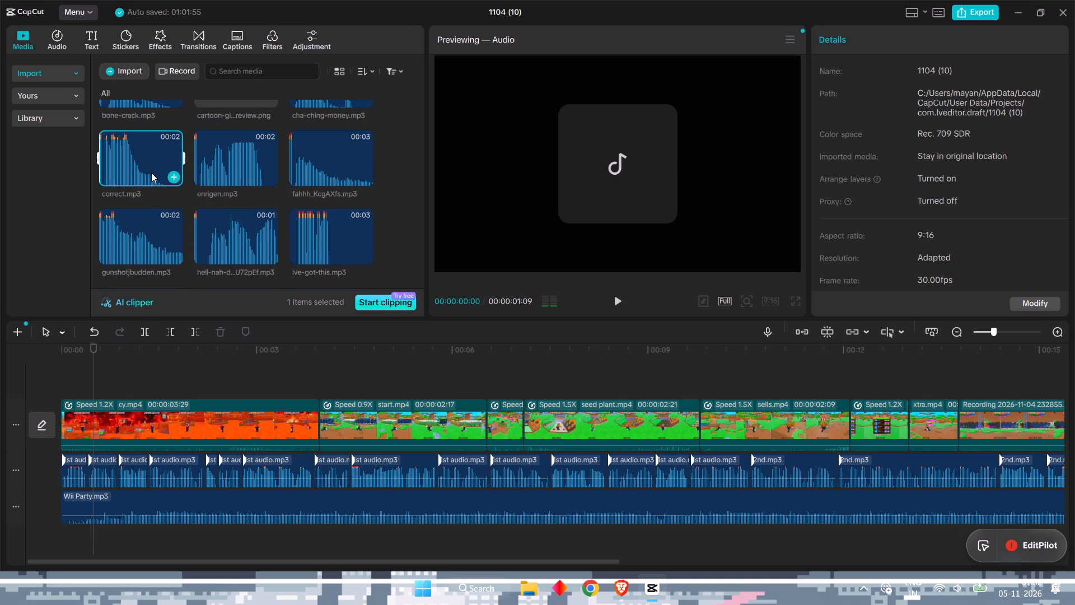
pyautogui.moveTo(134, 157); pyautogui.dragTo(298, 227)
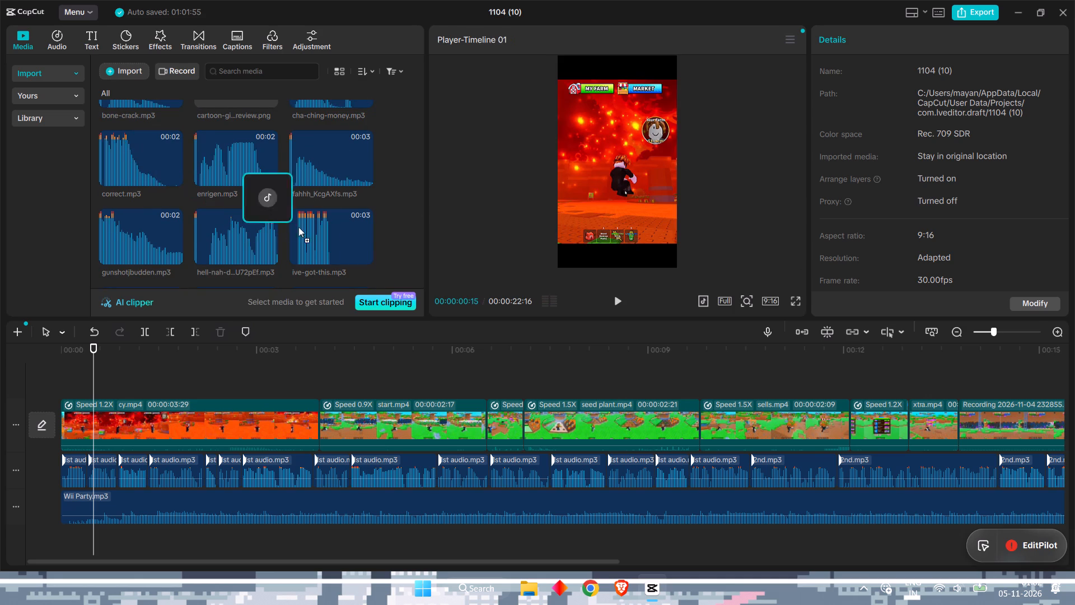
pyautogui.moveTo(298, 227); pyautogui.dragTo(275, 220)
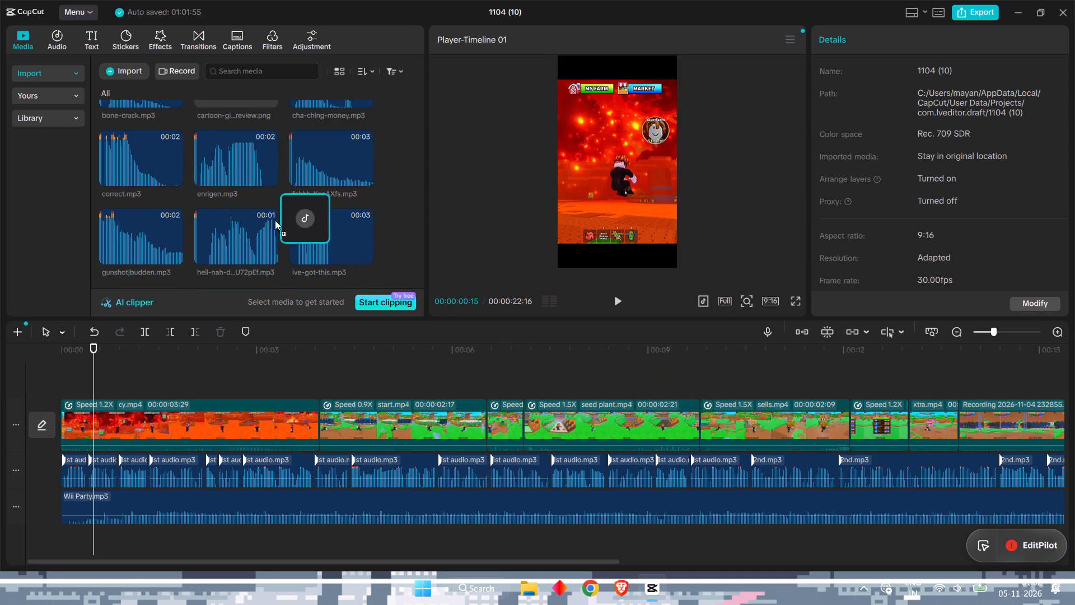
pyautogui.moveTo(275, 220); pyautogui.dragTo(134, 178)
# Open the transitions library and reload its contents.
pyautogui.scroll(6, 184, 178)
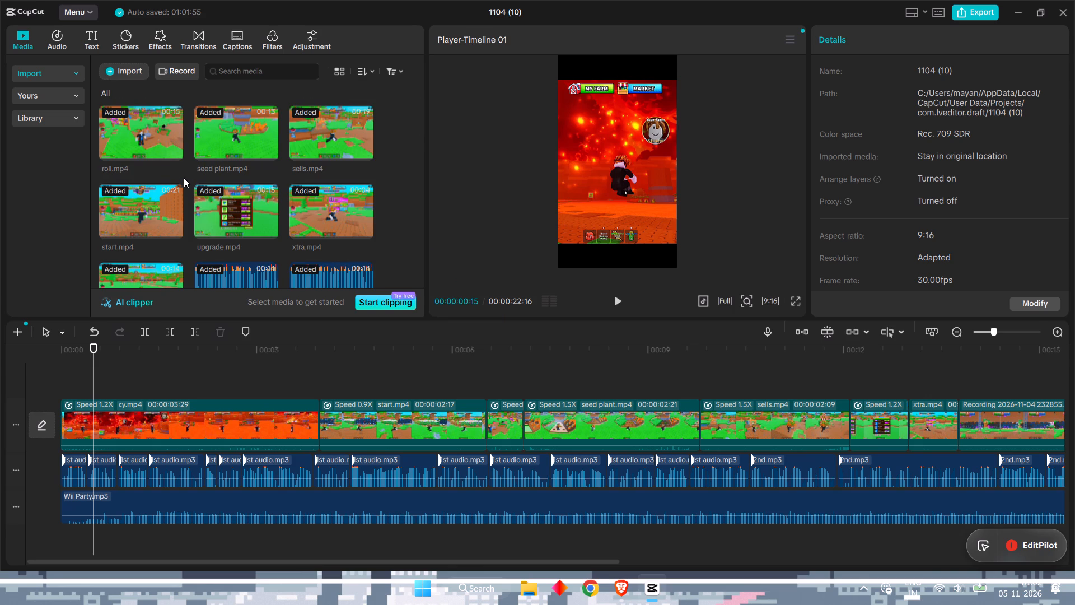
pyautogui.click(195, 34)
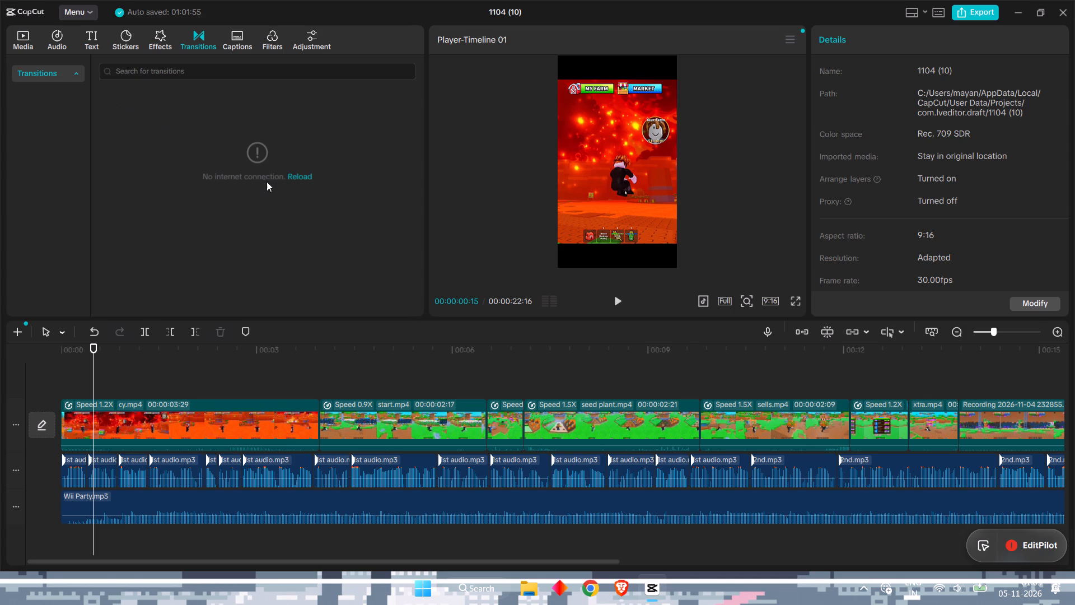
pyautogui.click(303, 178)
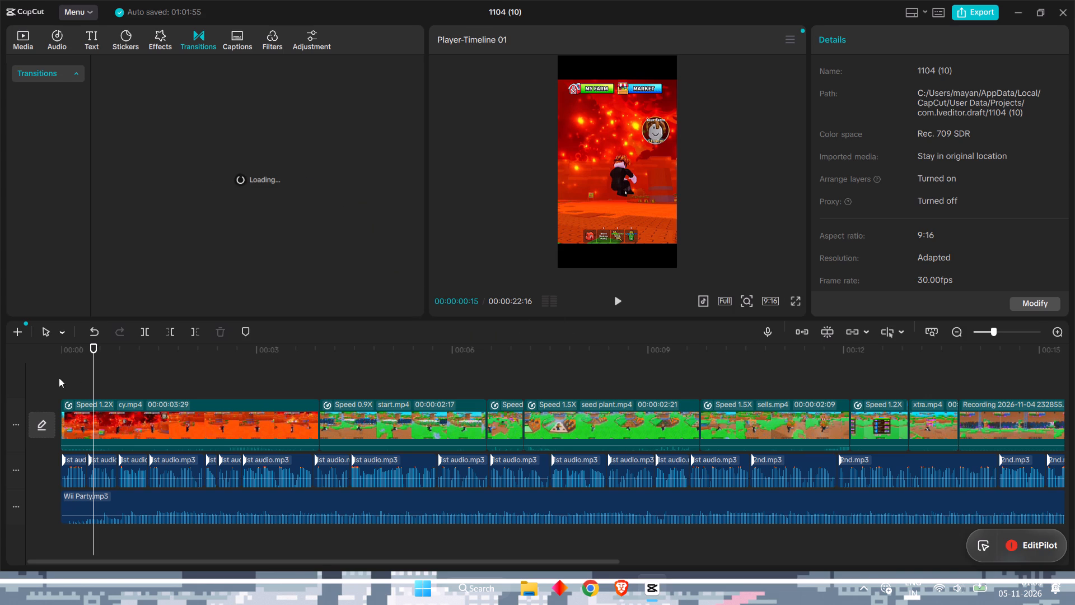
# Return the playhead to the timeline's start and audition more imported sound effects, including hell-nah, ive-got-this, bone-crack, cha-ching-money and correct.
pyautogui.moveTo(92, 346); pyautogui.dragTo(0, 384)
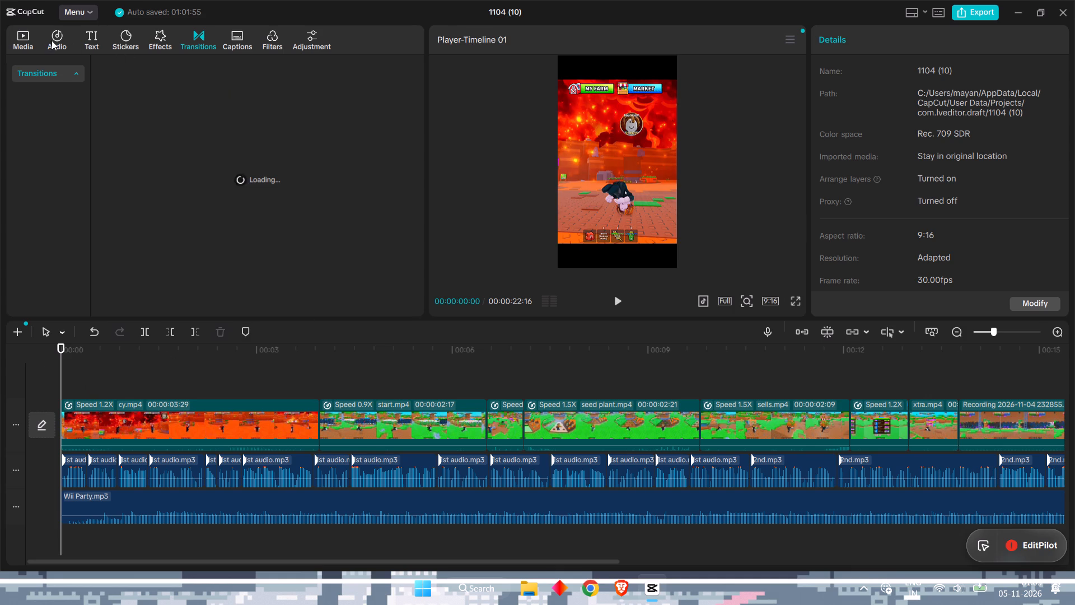
pyautogui.click(29, 38)
pyautogui.scroll(-1, 235, 212)
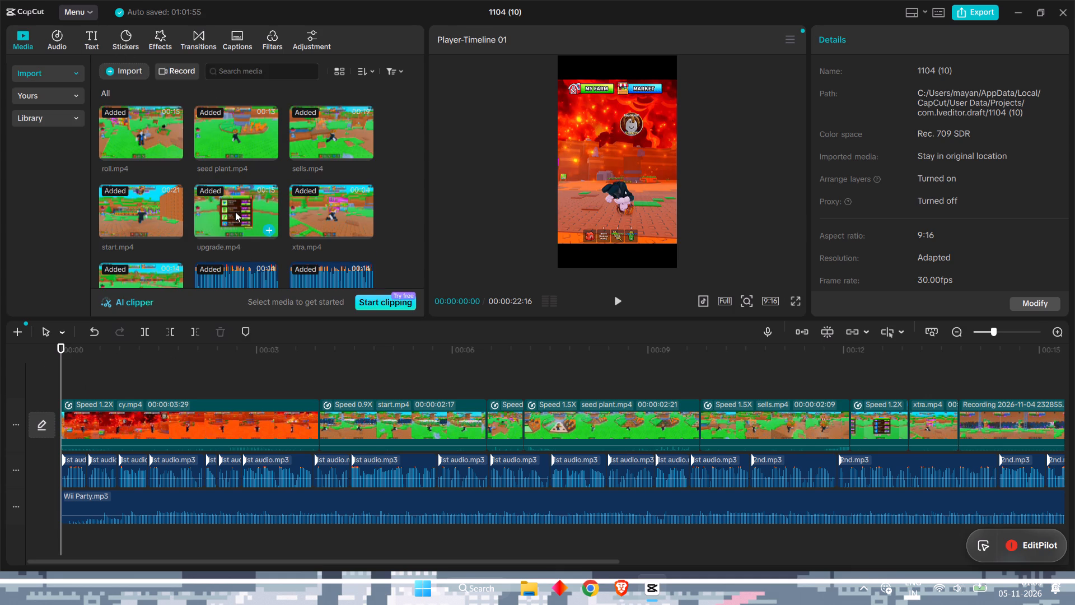
pyautogui.scroll(-1, 235, 212)
pyautogui.click(227, 200)
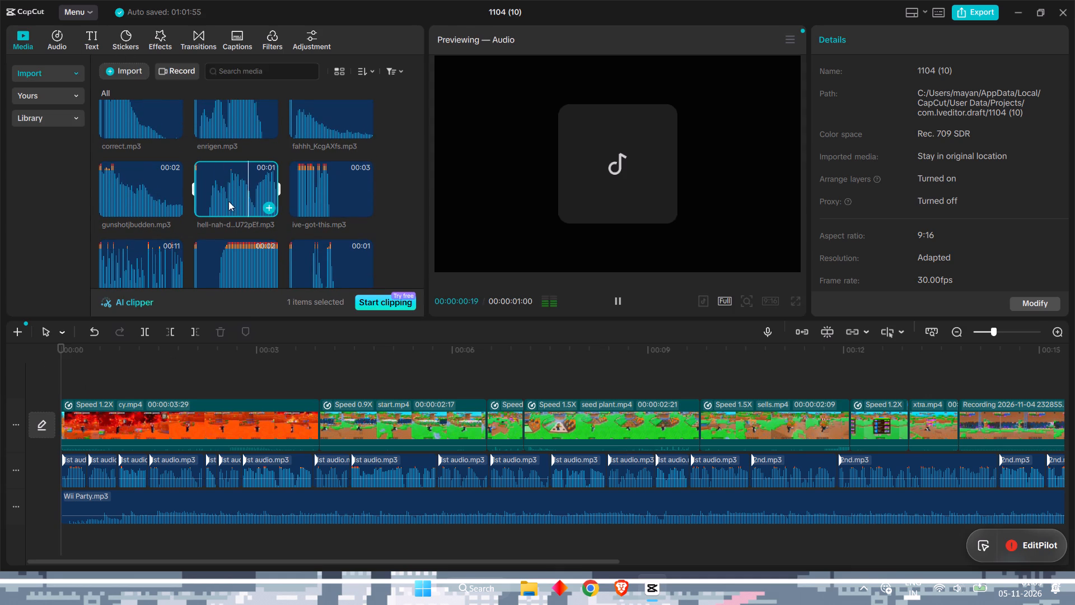
pyautogui.click(310, 203)
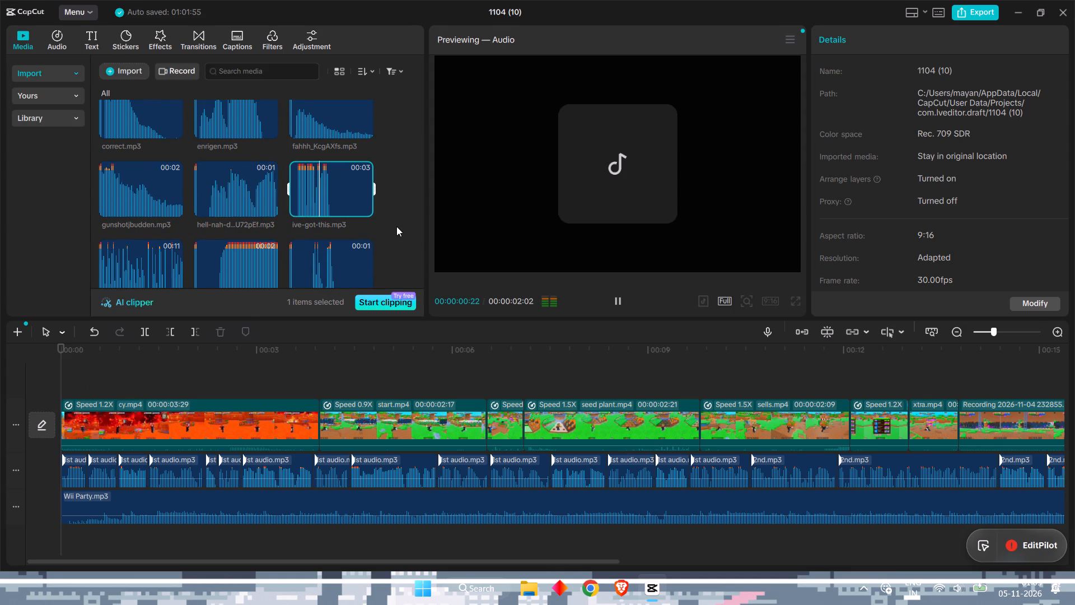
pyautogui.scroll(1, 347, 216)
pyautogui.scroll(-1, 314, 257)
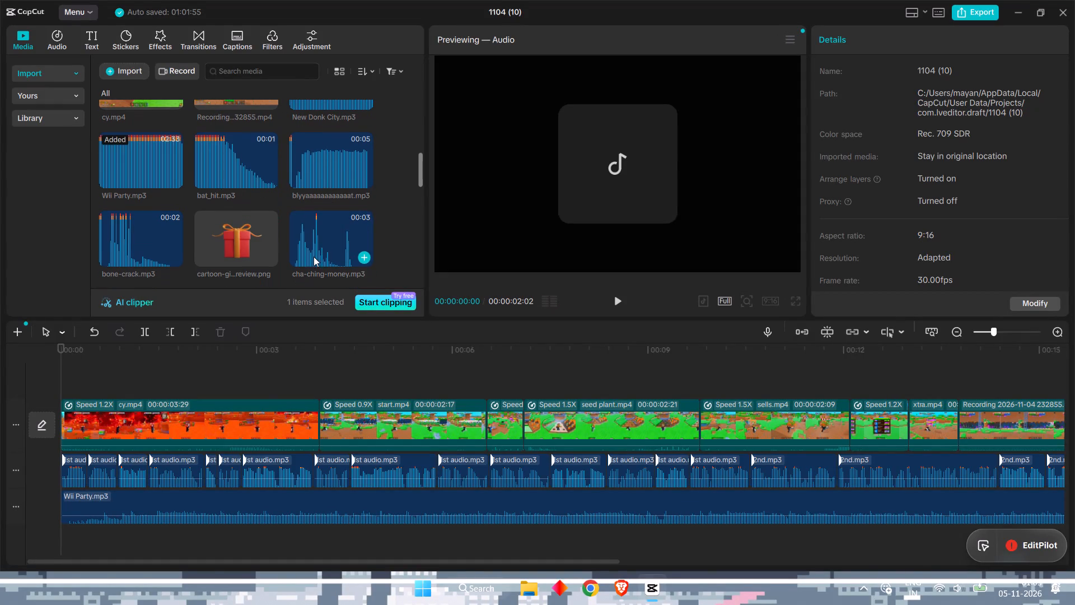
pyautogui.scroll(-1, 314, 257)
pyautogui.click(310, 182)
pyautogui.click(145, 228)
pyautogui.click(327, 252)
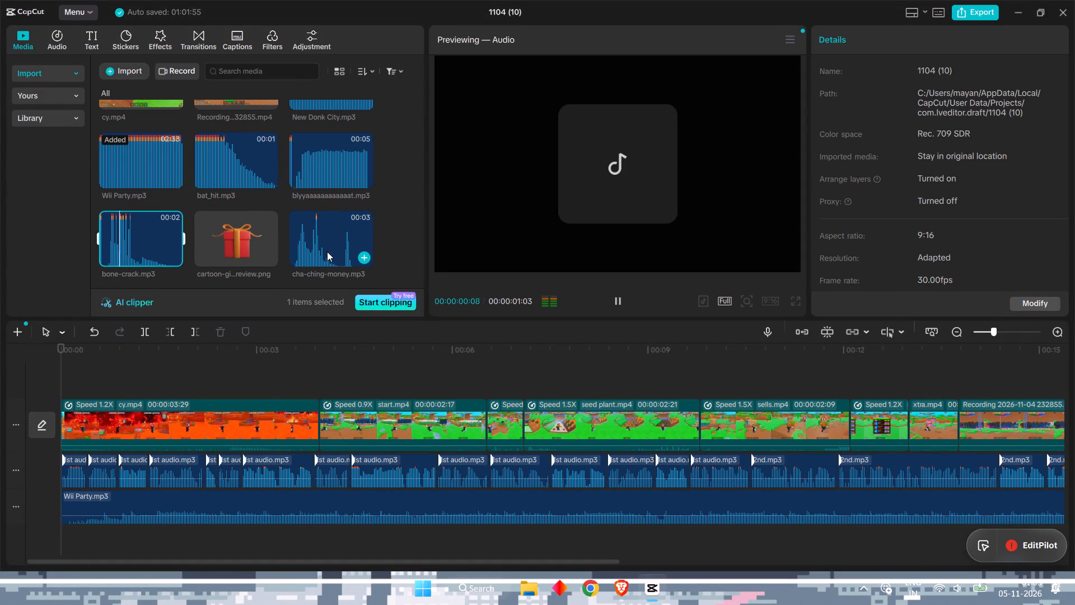
pyautogui.scroll(-1, 315, 254)
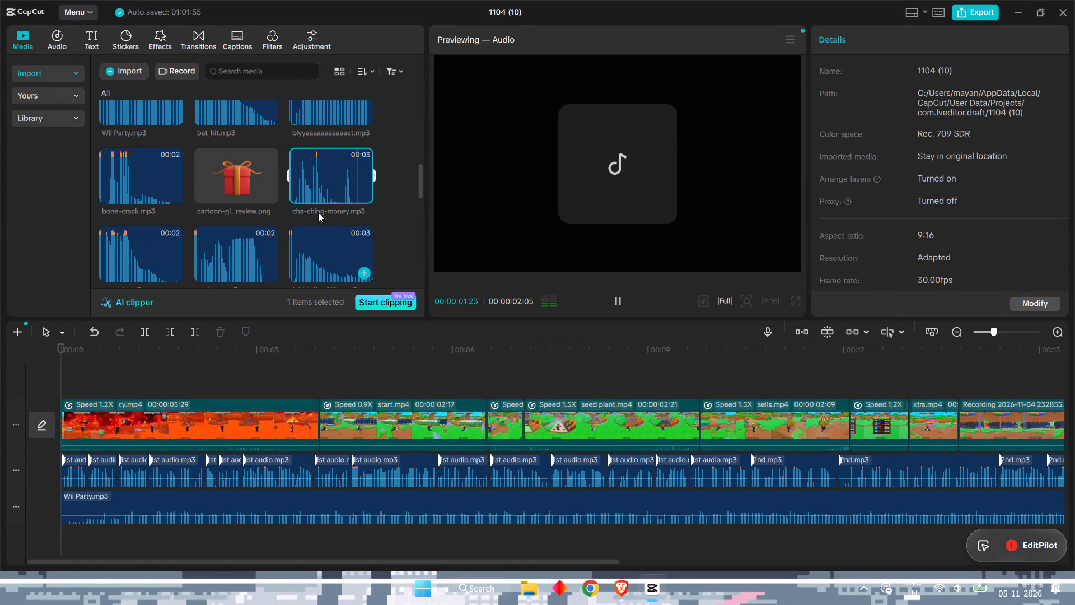
pyautogui.click(134, 254)
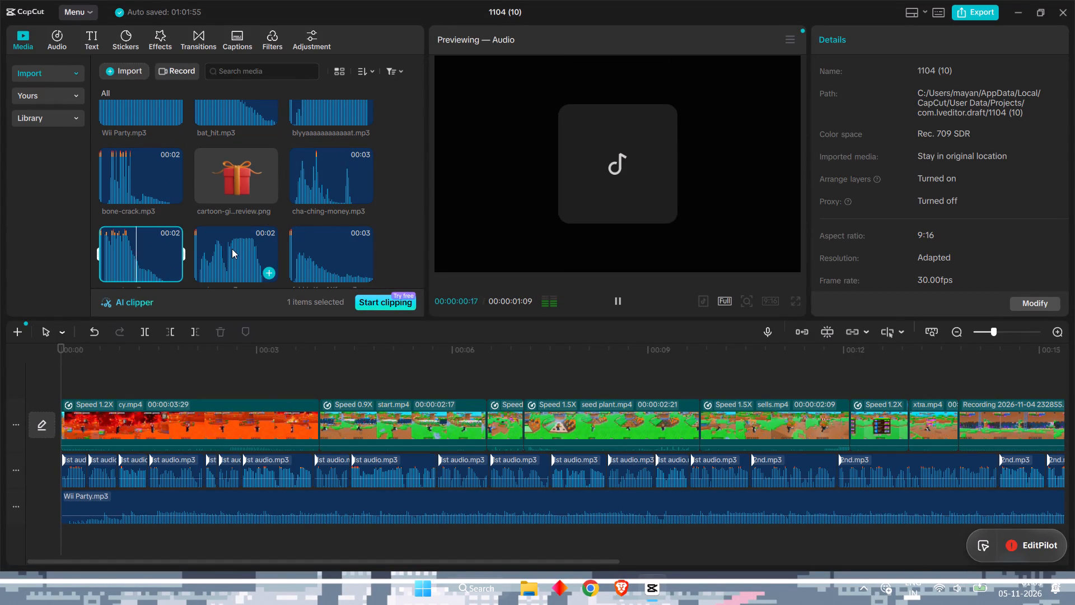
# Add correct.mp3 on a new audio track below Wii Party, starting about 2 seconds into the timeline.
pyautogui.moveTo(162, 245); pyautogui.dragTo(285, 297)
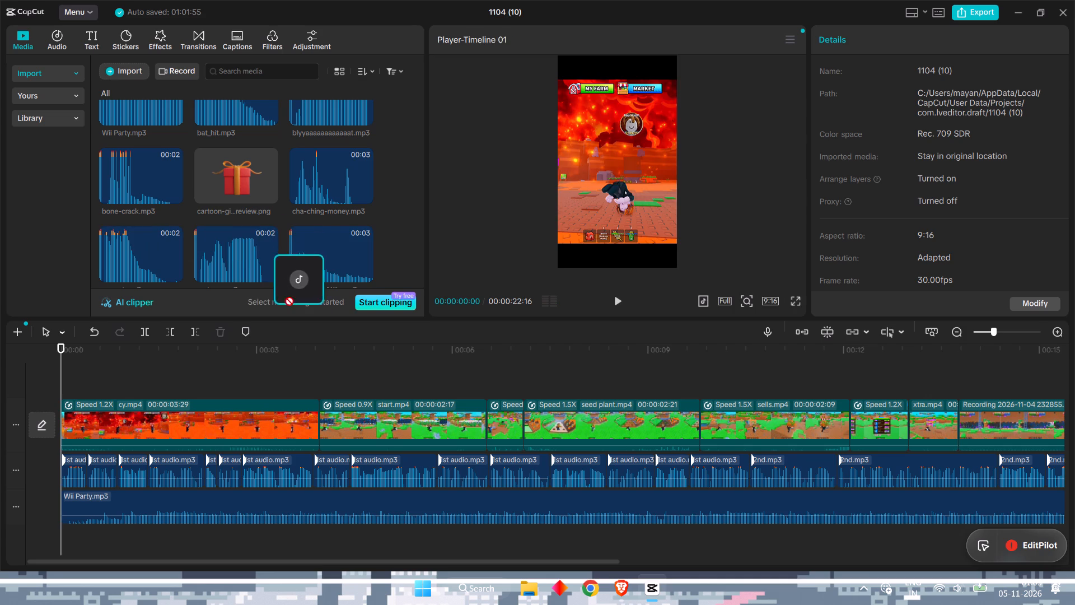
pyautogui.moveTo(285, 297); pyautogui.dragTo(188, 543)
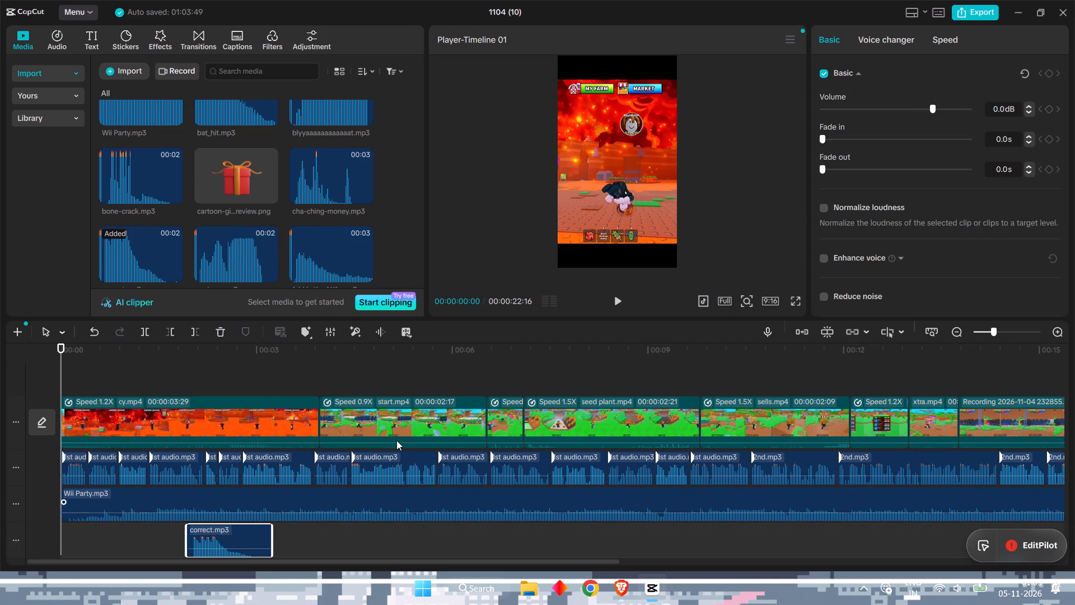
# Play the video from the start to 00:00:18:04 to review the footage and audio.
pyautogui.click(614, 293)
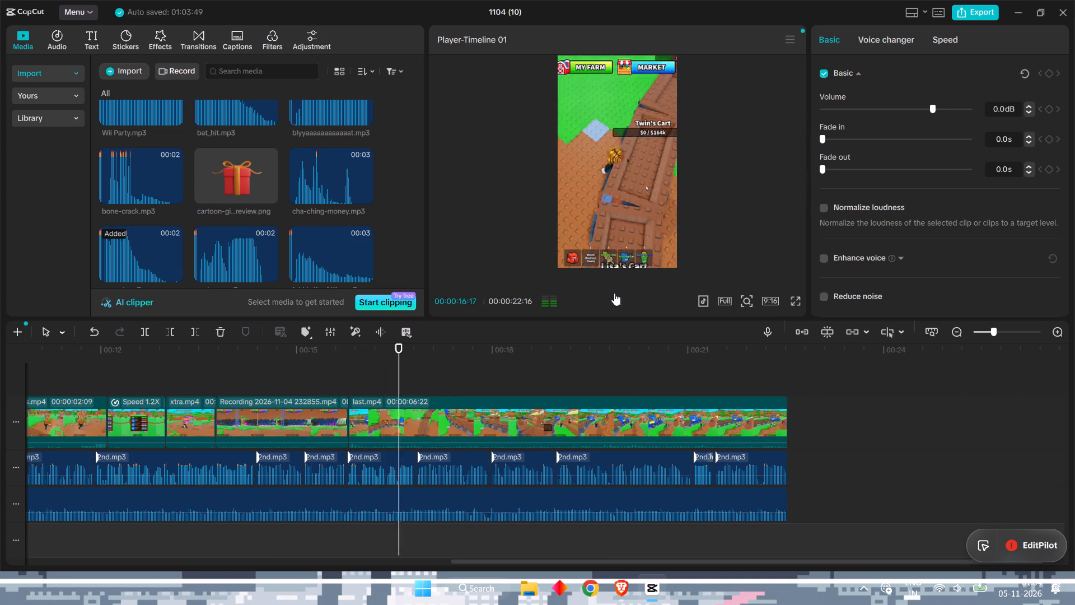
pyautogui.click(614, 293)
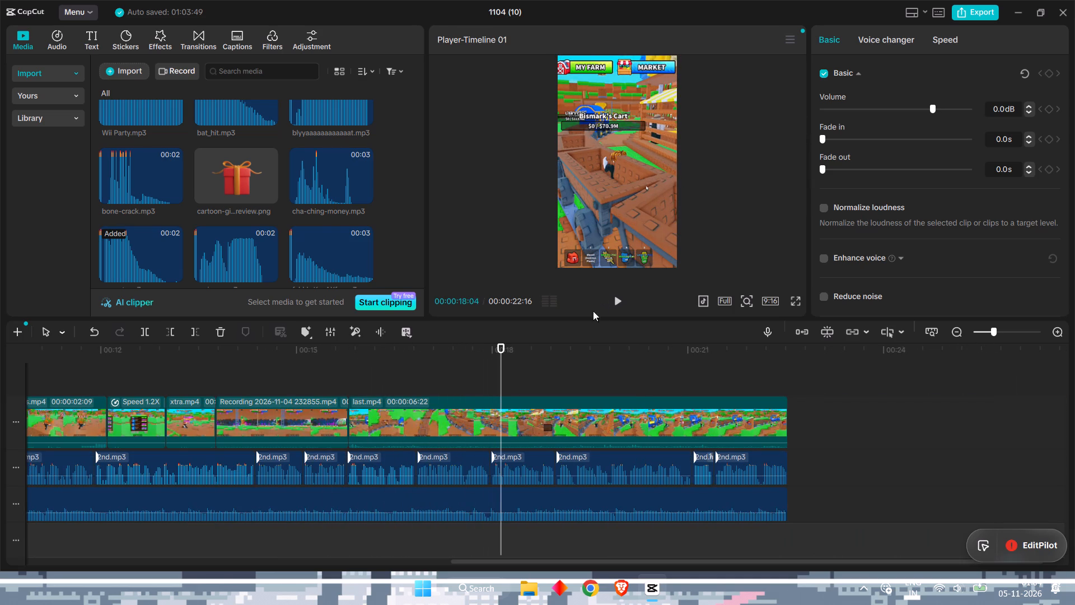
# Move correct.mp3 along its audio track to about 15.3 seconds, just before the last.mp4 clip begins.
pyautogui.hscroll(1, 415, 383)
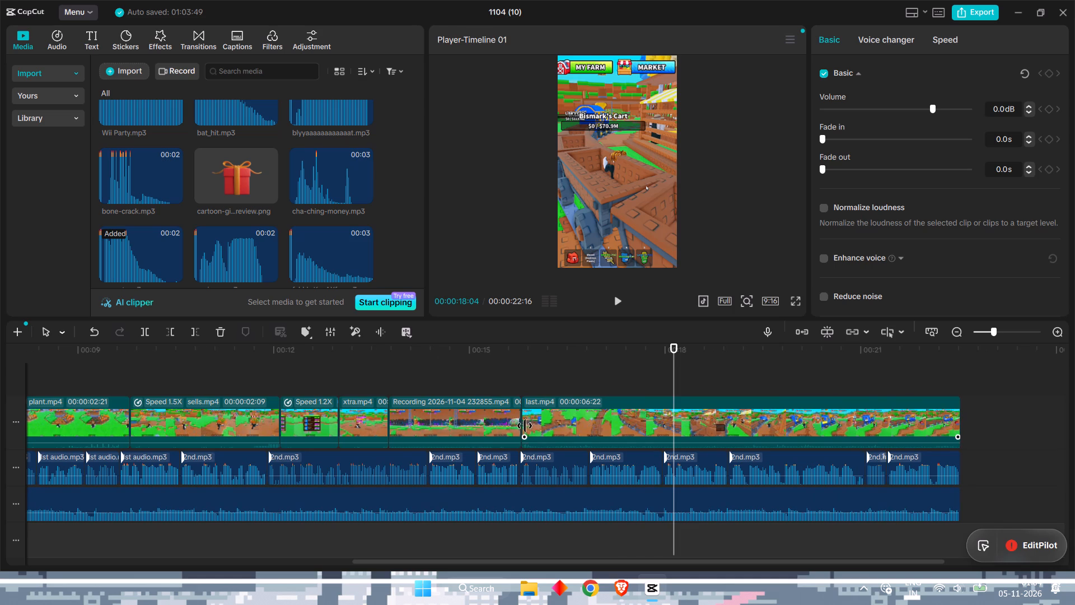
pyautogui.click(521, 418)
pyautogui.hscroll(1, 501, 434)
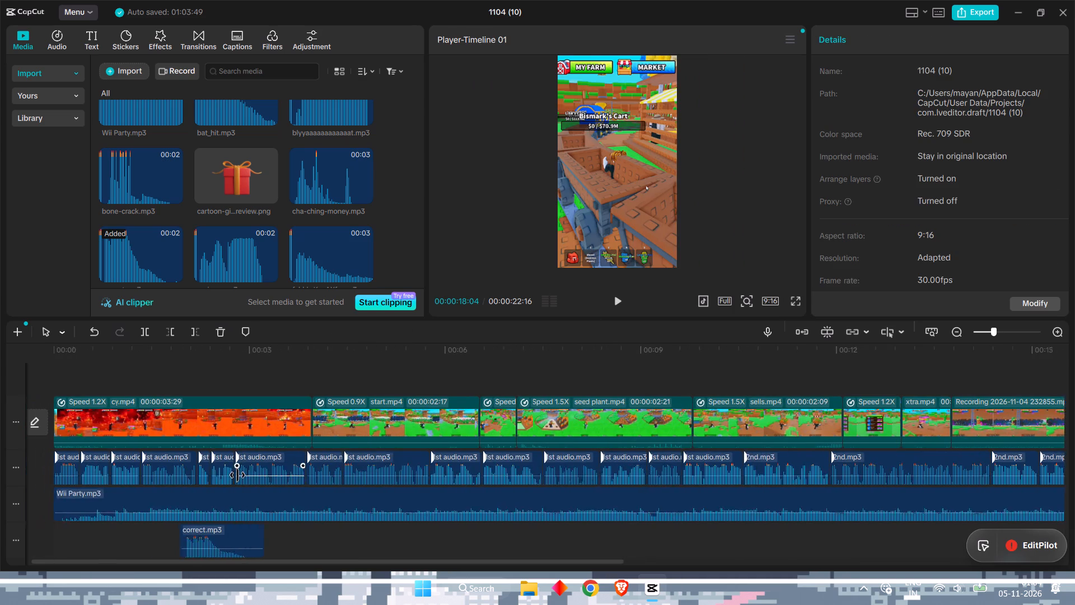
pyautogui.hscroll(1, 237, 475)
pyautogui.moveTo(217, 528); pyautogui.dragTo(391, 511)
pyautogui.hscroll(-3, 343, 539)
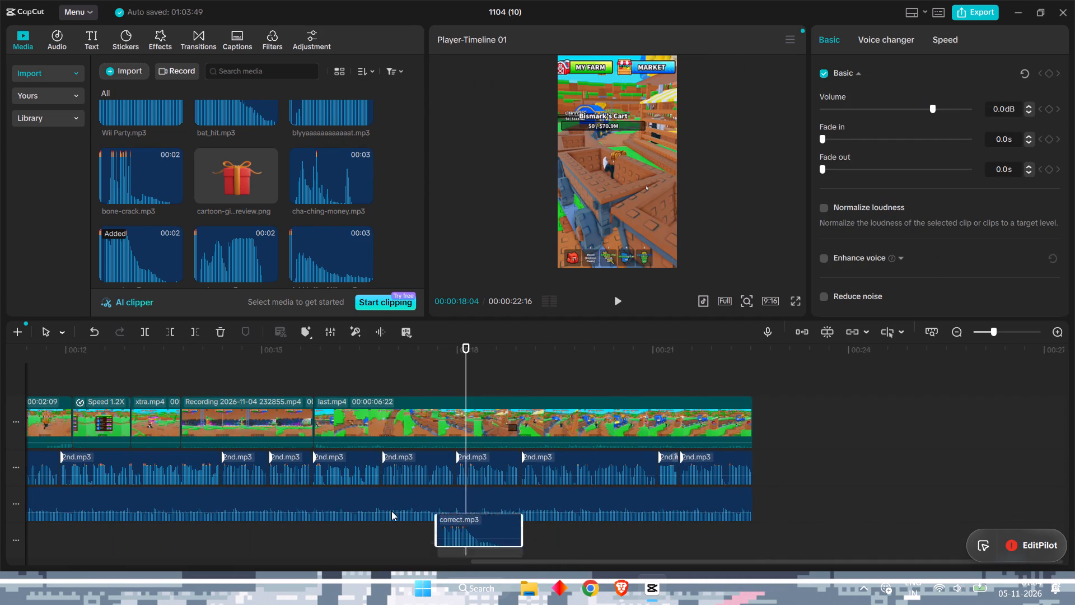
pyautogui.moveTo(391, 511); pyautogui.dragTo(315, 525)
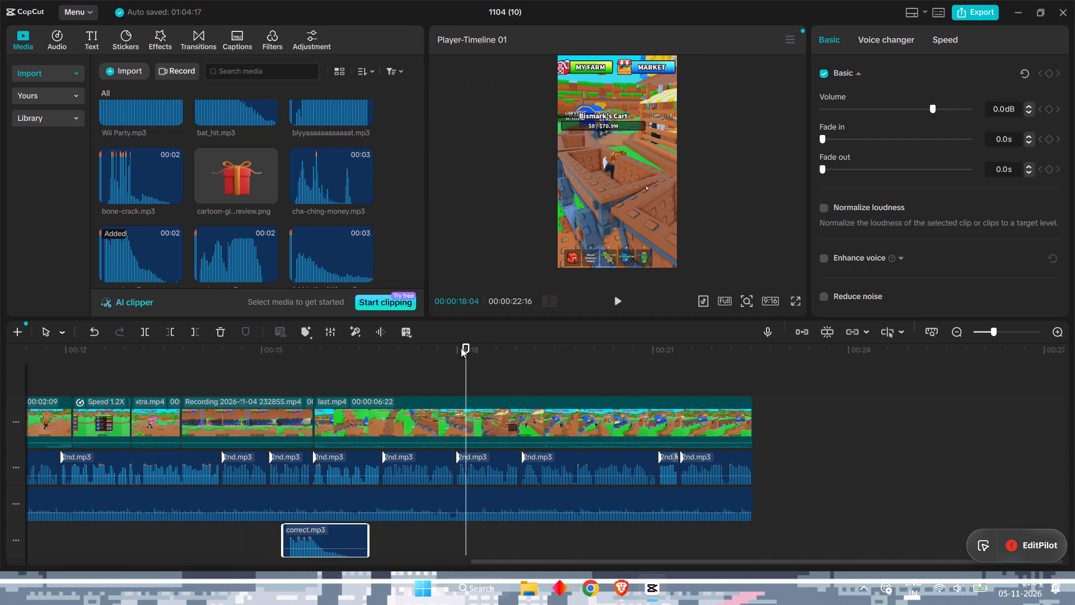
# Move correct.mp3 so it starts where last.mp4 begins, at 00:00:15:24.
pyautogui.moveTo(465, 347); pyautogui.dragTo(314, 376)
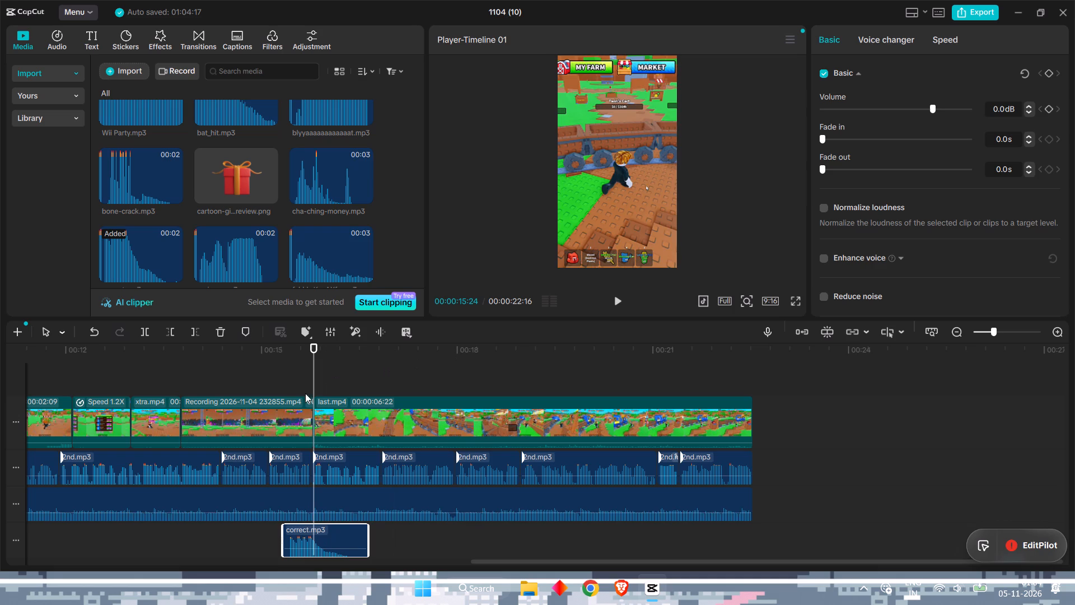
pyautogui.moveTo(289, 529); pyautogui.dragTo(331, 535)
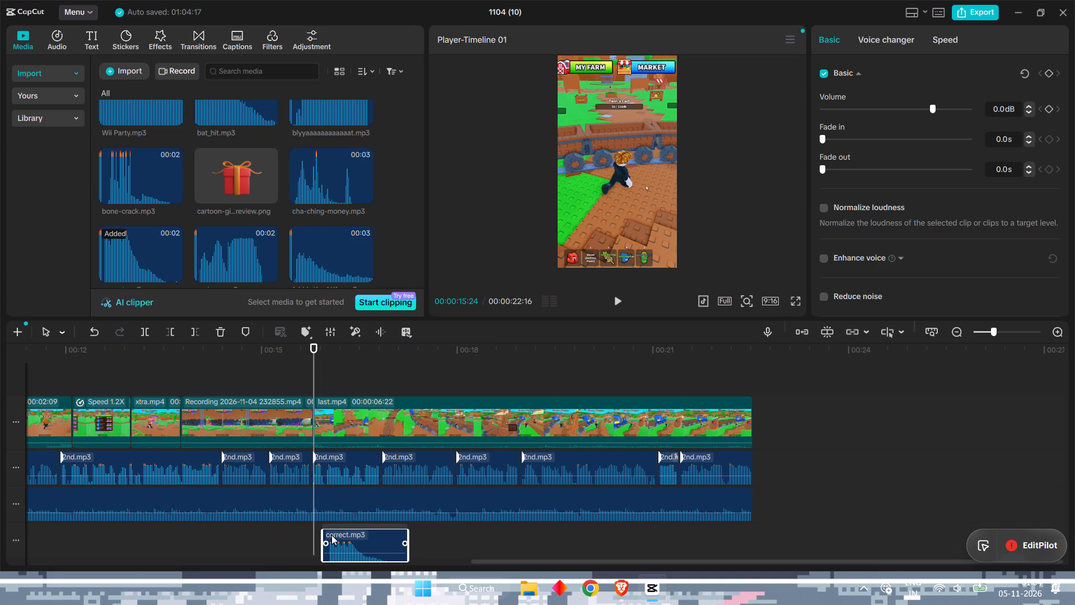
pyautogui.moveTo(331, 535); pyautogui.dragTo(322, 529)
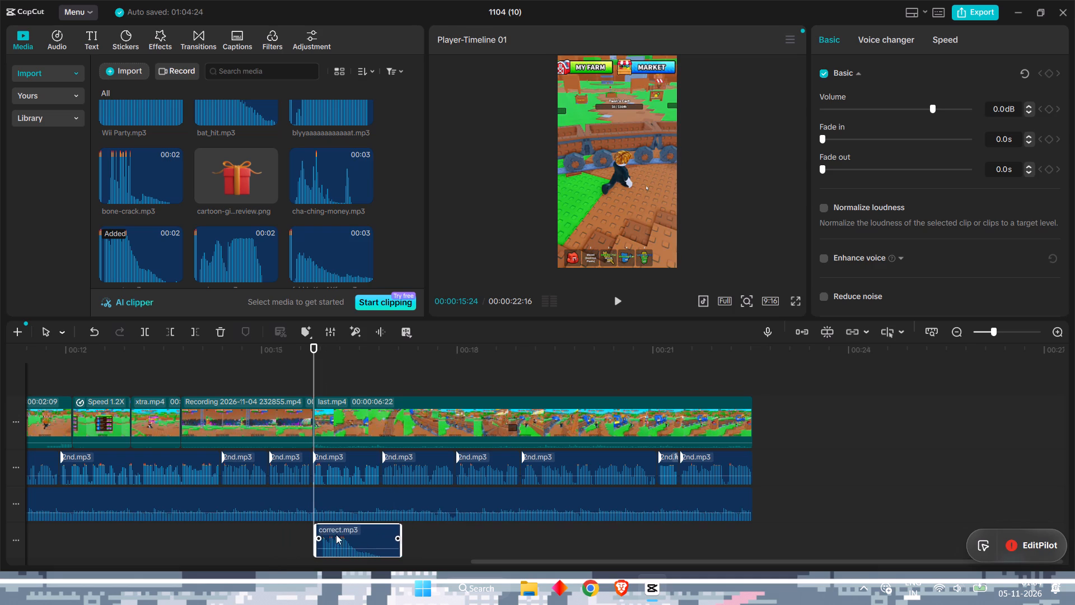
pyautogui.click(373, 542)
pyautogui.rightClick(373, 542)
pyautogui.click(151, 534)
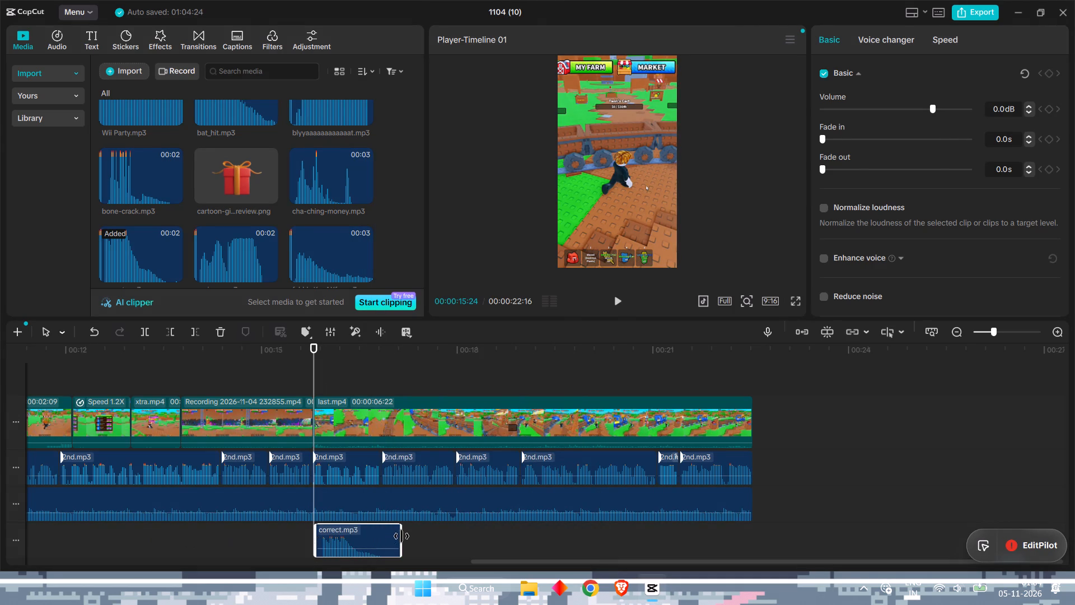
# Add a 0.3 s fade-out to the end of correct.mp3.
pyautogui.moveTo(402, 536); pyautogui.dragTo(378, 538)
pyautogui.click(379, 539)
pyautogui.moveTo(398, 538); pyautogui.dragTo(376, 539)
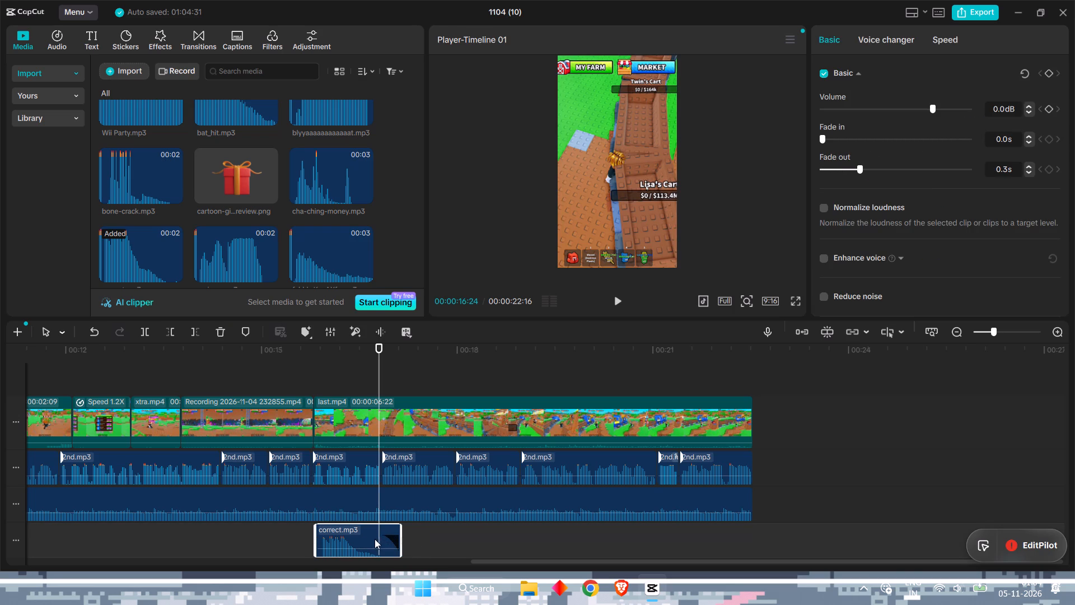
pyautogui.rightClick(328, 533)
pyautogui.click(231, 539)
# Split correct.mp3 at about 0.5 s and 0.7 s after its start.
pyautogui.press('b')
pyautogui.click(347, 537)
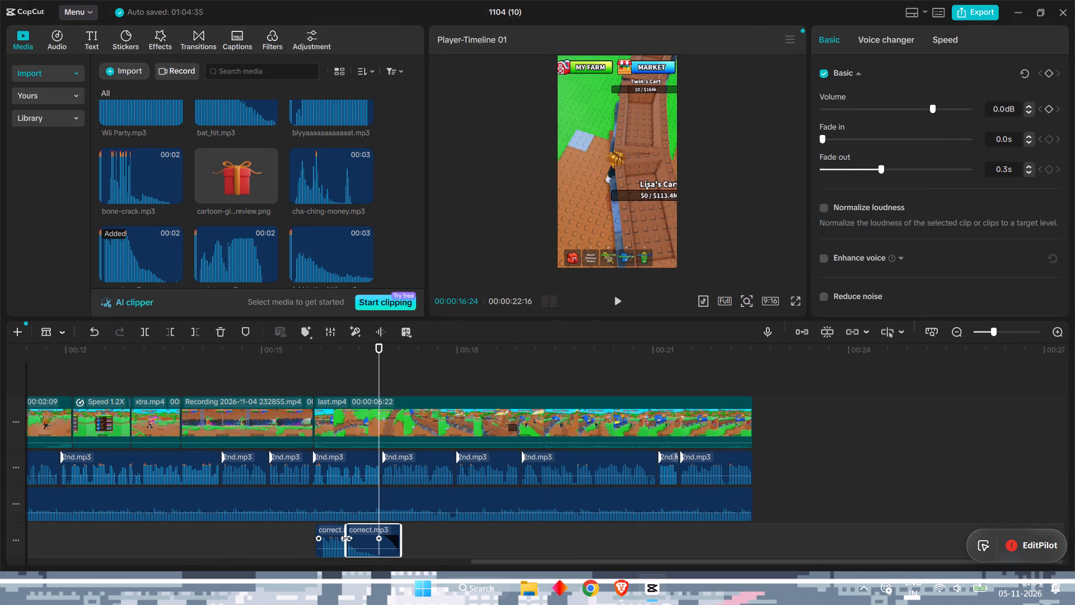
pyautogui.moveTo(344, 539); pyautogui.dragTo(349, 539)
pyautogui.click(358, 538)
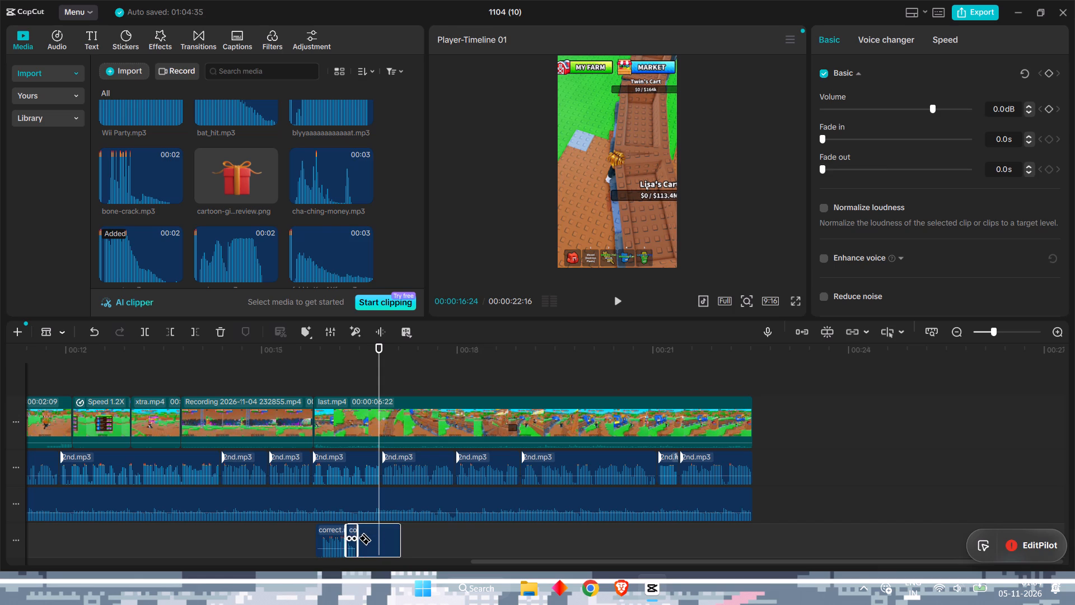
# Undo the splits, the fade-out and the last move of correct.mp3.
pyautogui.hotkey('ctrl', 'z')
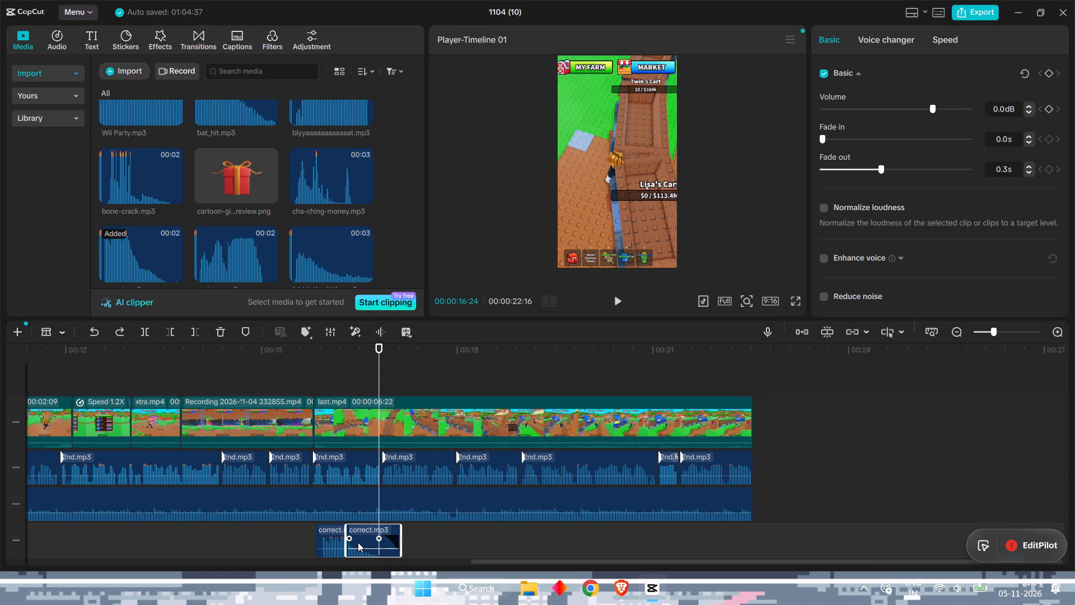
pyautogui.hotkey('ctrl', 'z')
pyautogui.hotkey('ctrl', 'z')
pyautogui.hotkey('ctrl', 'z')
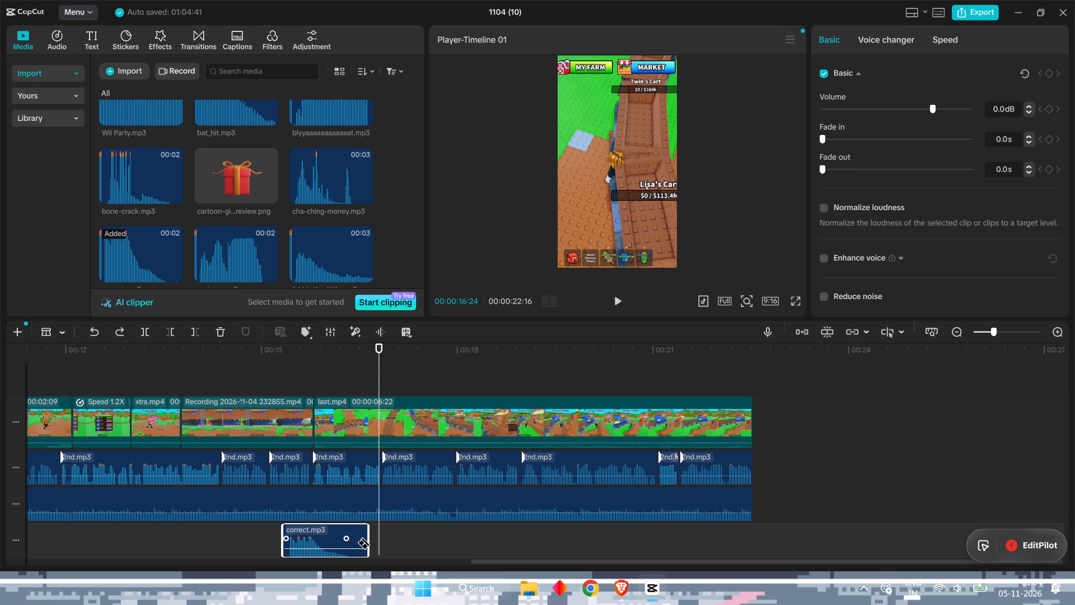
# Move correct.mp3 to start at 00:00:16:24 and cut off its tail, keeping about the first 0.7 s.
pyautogui.press('a')
pyautogui.moveTo(303, 530); pyautogui.dragTo(399, 533)
pyautogui.press('b')
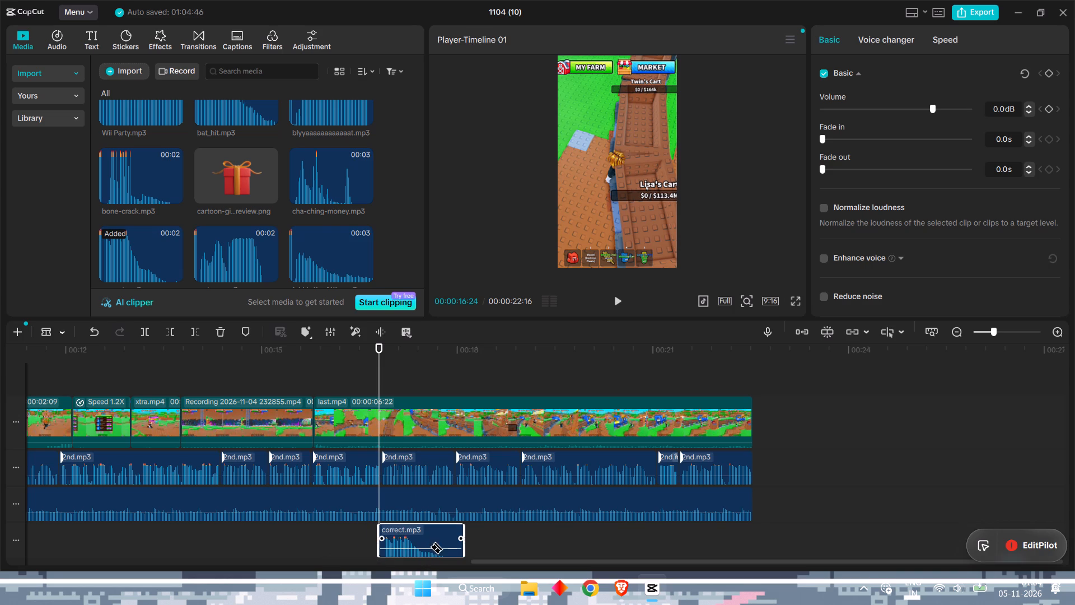
pyautogui.click(426, 541)
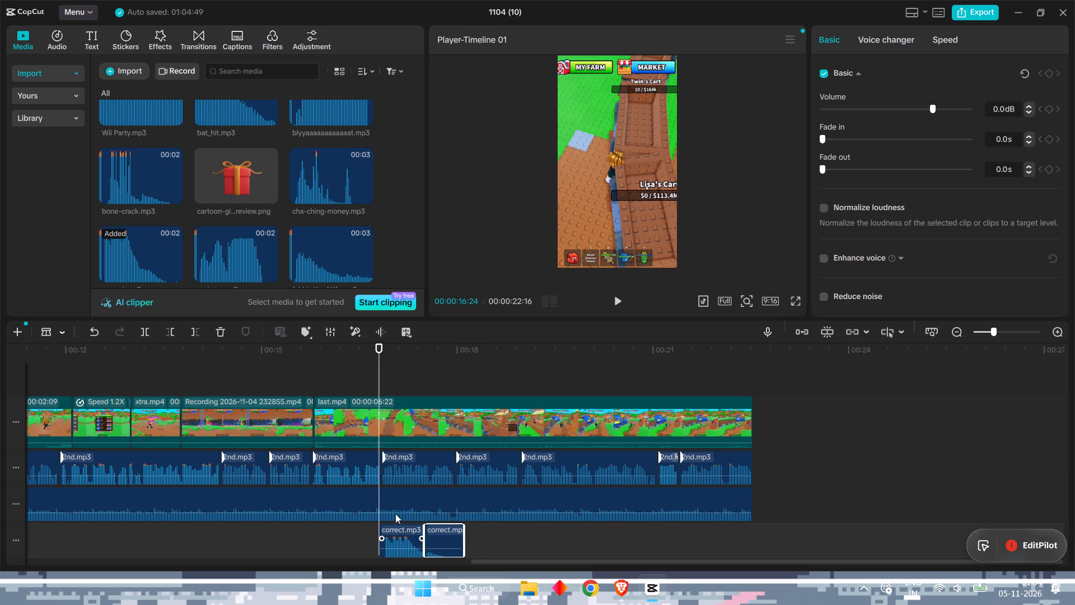
pyautogui.click(223, 336)
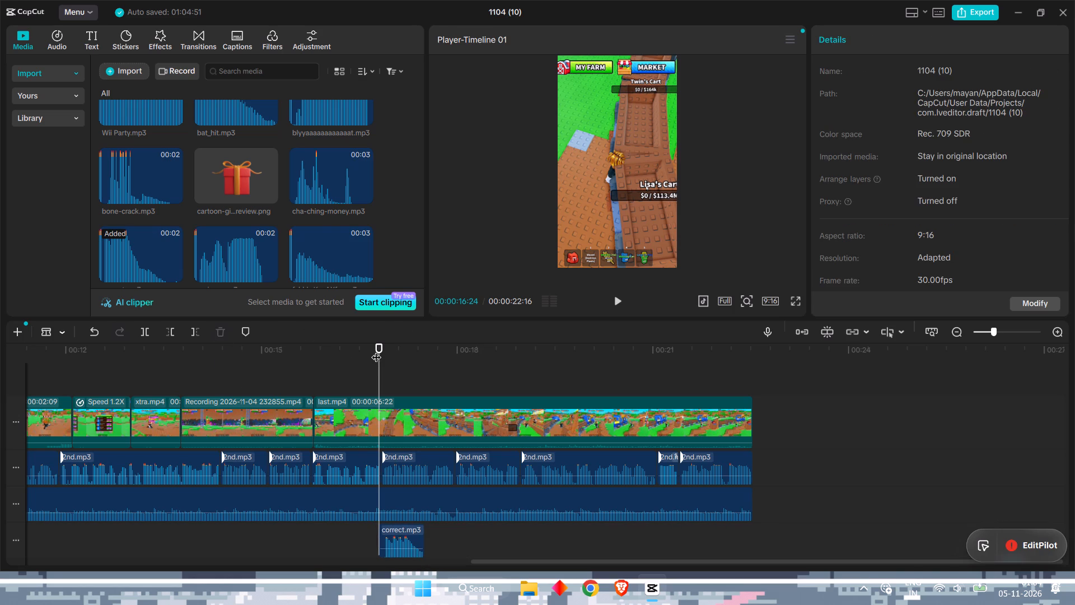
# Play from about 14 seconds to 00:00:18:00 to check the timing of the shortened sound effect.
pyautogui.moveTo(377, 350); pyautogui.dragTo(211, 373)
pyautogui.click(622, 299)
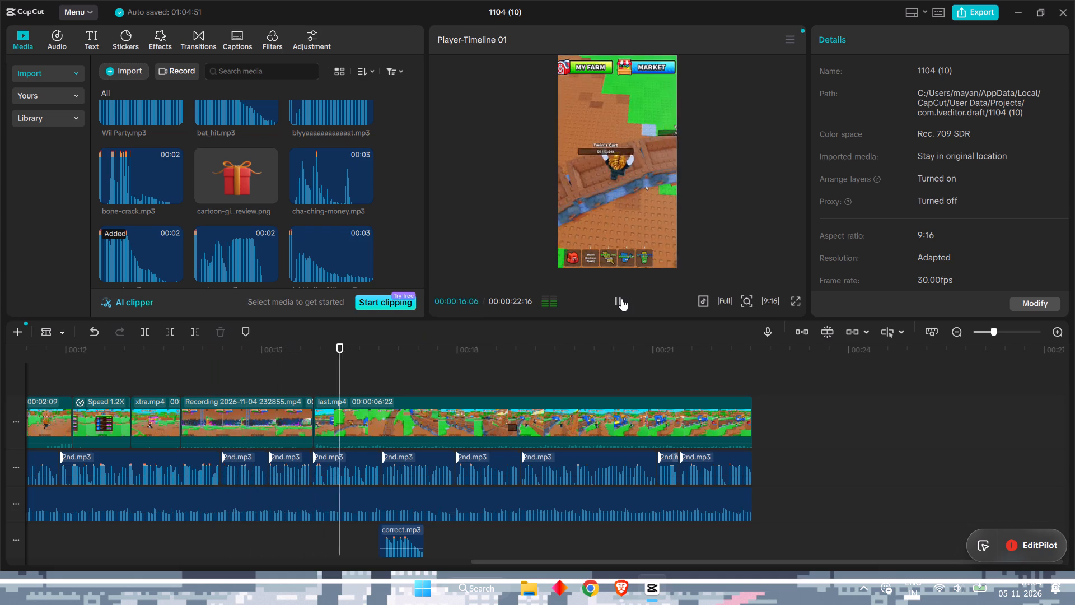
pyautogui.click(621, 299)
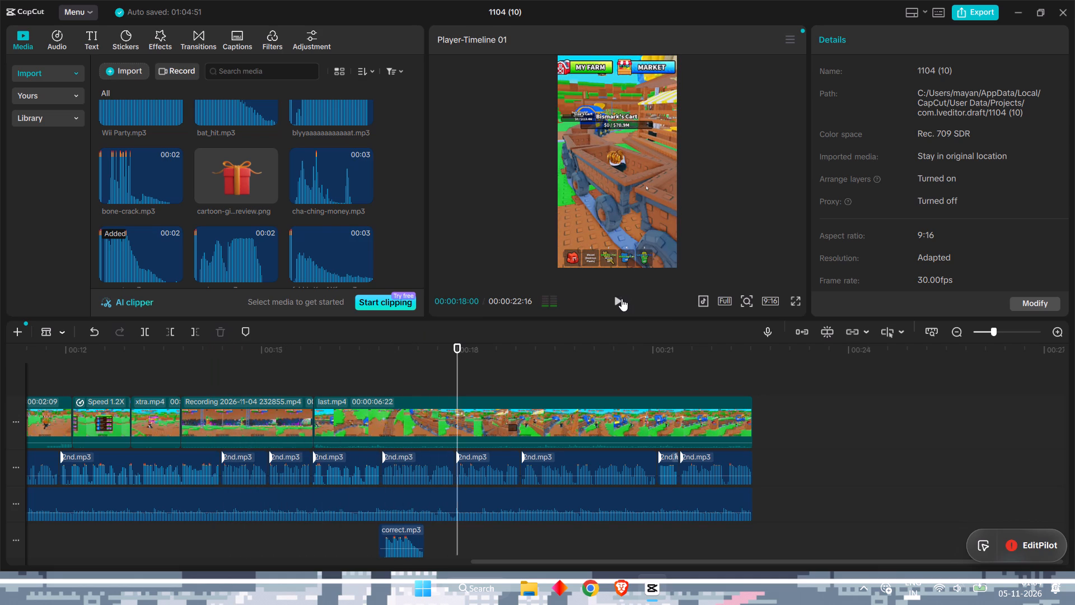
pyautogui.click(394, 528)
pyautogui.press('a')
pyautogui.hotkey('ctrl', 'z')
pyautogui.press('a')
# Move the shortened correct.mp3 so it starts exactly where last.mp4 begins, at 00:00:15:24.
pyautogui.moveTo(408, 527); pyautogui.dragTo(347, 528)
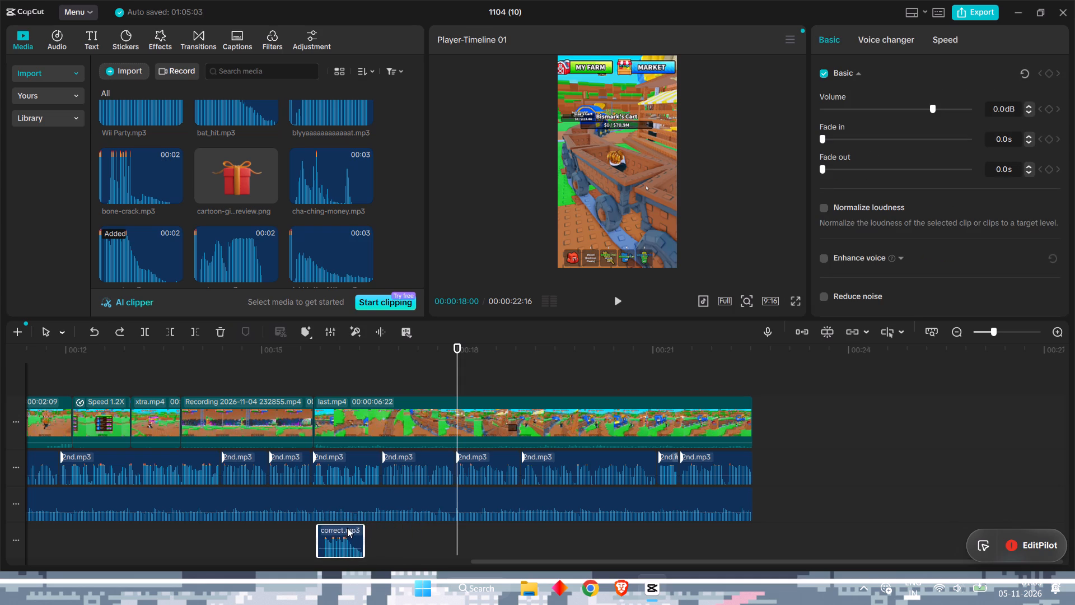
pyautogui.moveTo(347, 528); pyautogui.dragTo(347, 528)
pyautogui.moveTo(455, 345); pyautogui.dragTo(316, 380)
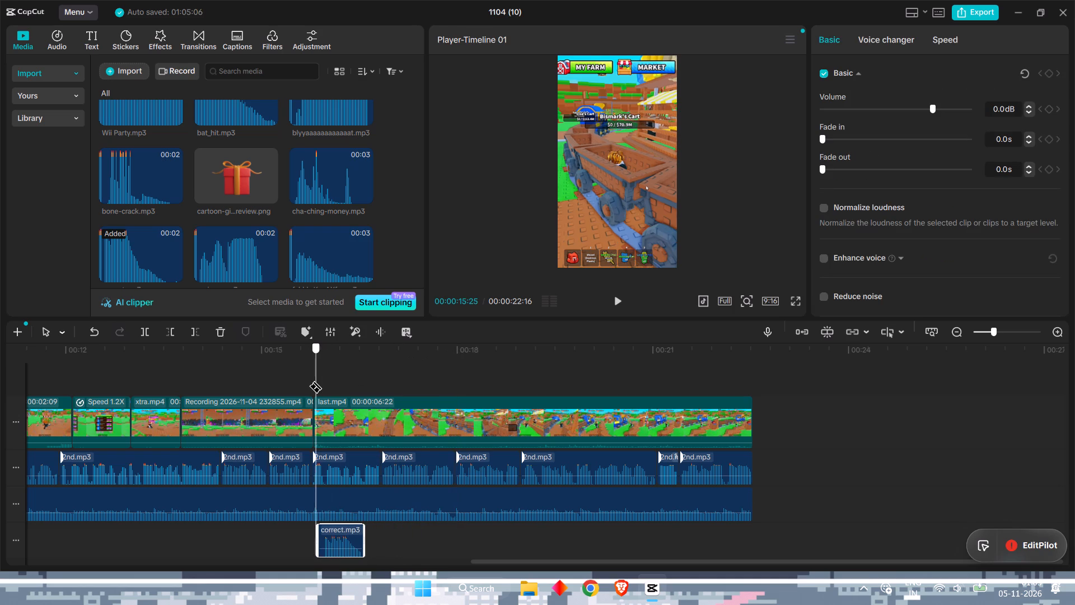
pyautogui.moveTo(316, 380); pyautogui.dragTo(316, 378)
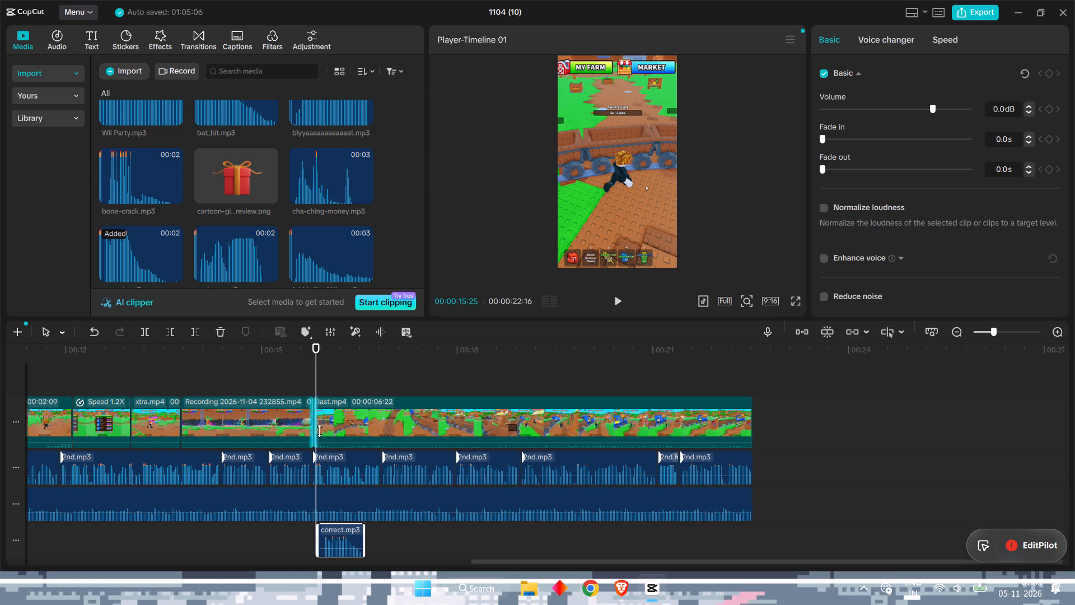
pyautogui.click(316, 345)
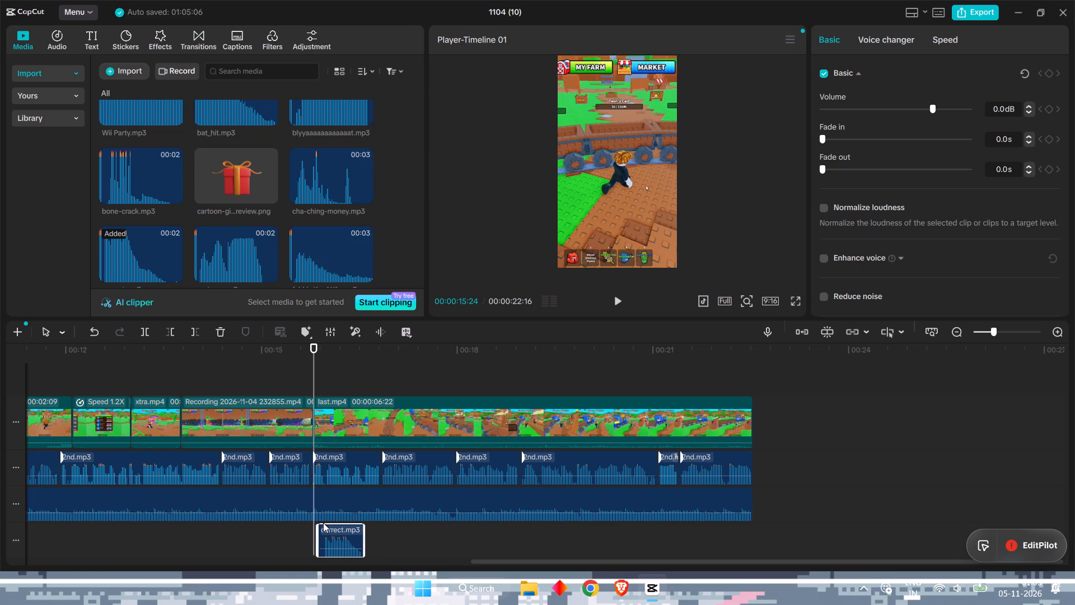
pyautogui.click(327, 527)
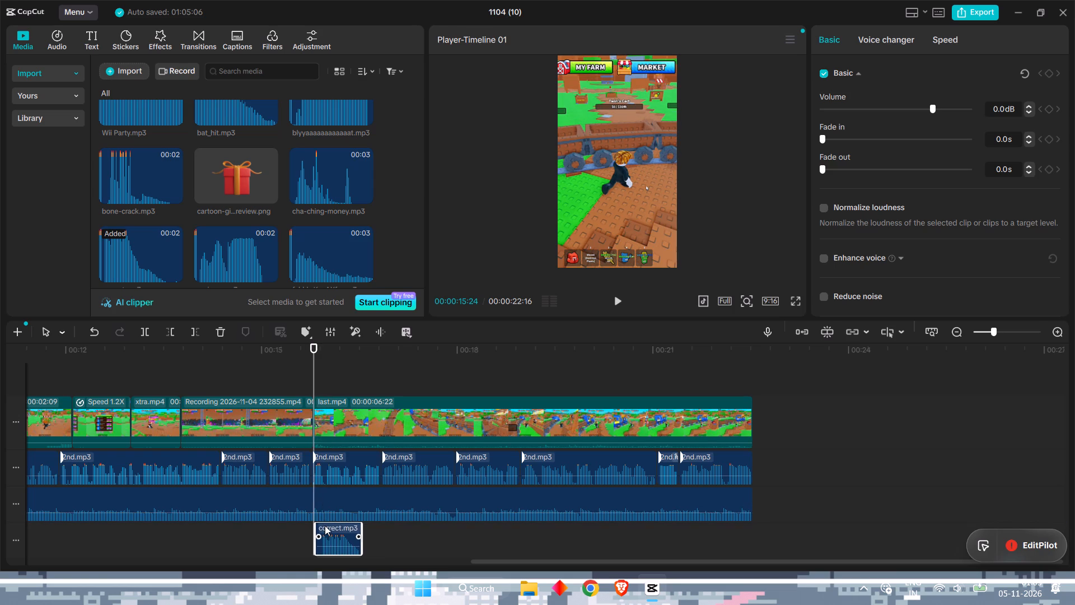
pyautogui.click(313, 338)
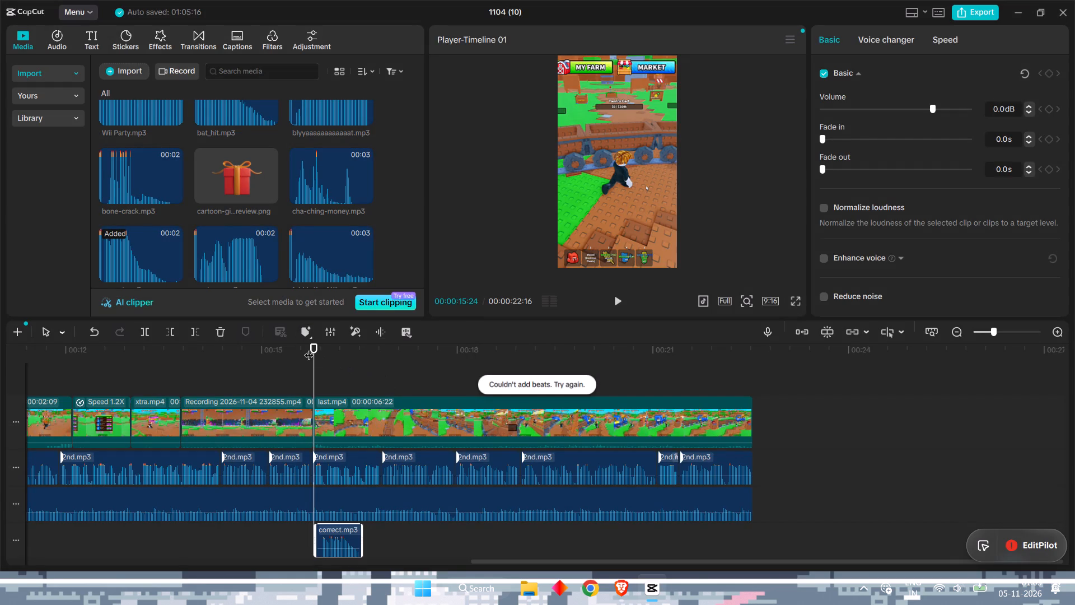
# Play from about 14 seconds to 00:00:17:13 to check how correct.mp3 lines up with the cut to last.mp4.
pyautogui.moveTo(316, 345); pyautogui.dragTo(211, 359)
pyautogui.click(611, 302)
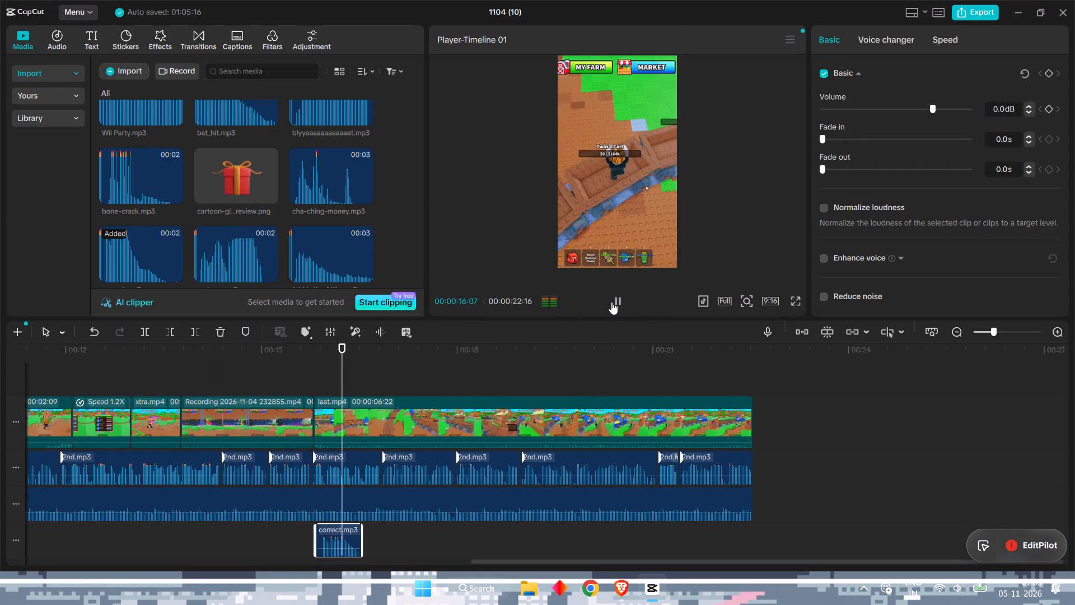
pyautogui.click(611, 302)
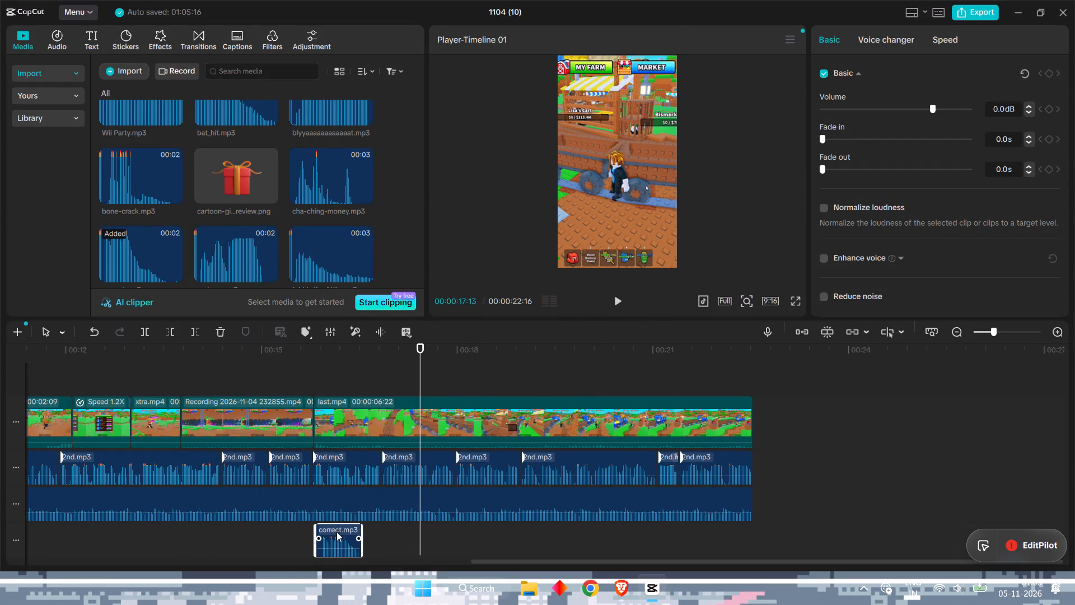
# Nudge correct.mp3 about 0.2 s earlier so it starts slightly before last.mp4.
pyautogui.moveTo(322, 528); pyautogui.dragTo(312, 526)
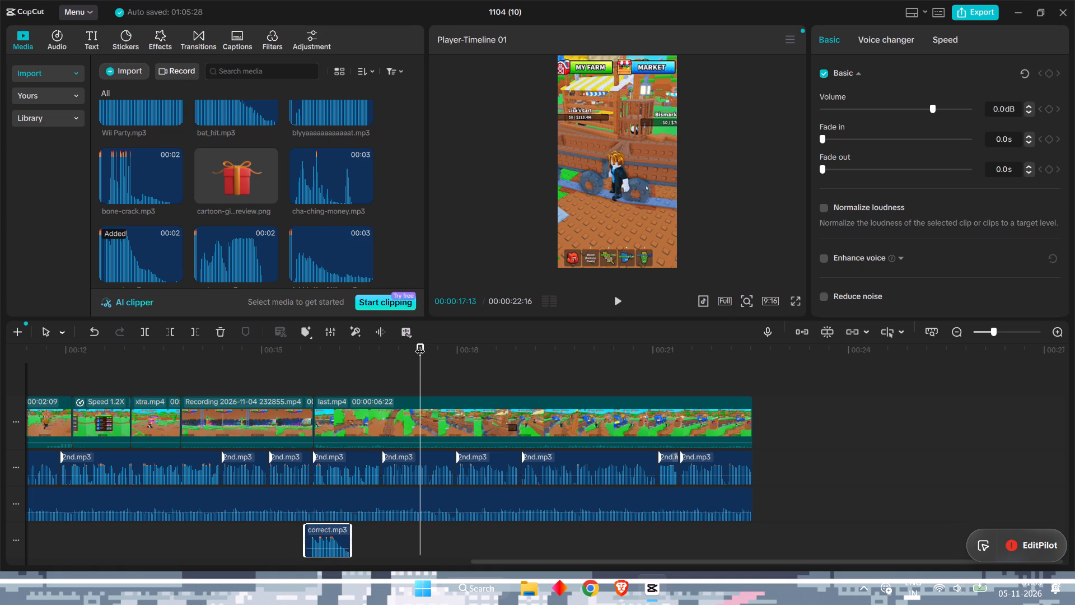
# Play from about 14 seconds to 00:00:20:00 to review the adjusted sound effect timing.
pyautogui.moveTo(420, 350); pyautogui.dragTo(200, 371)
pyautogui.click(627, 304)
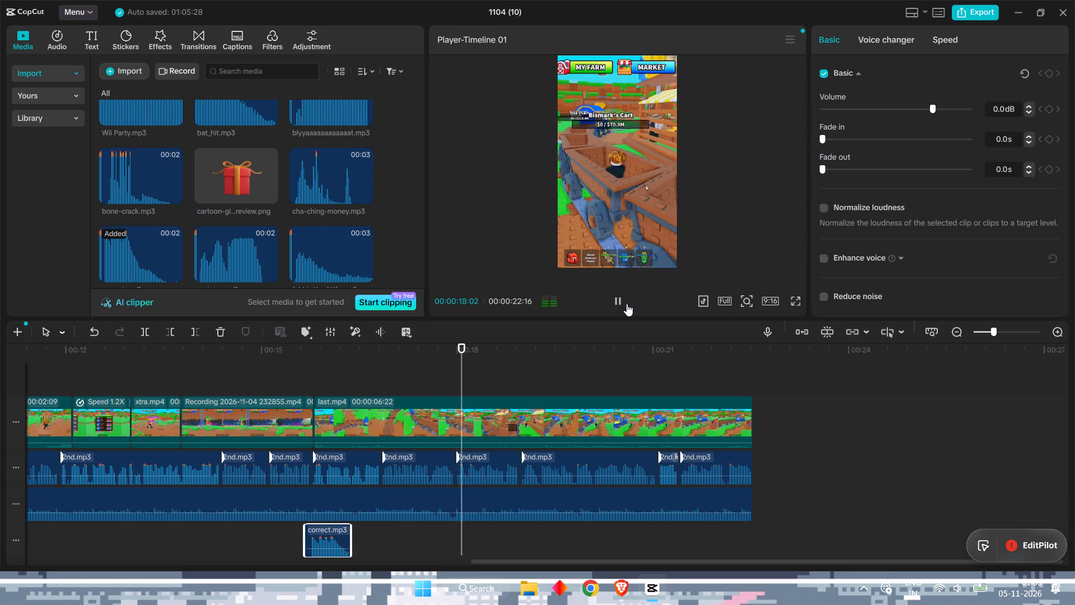
pyautogui.click(627, 304)
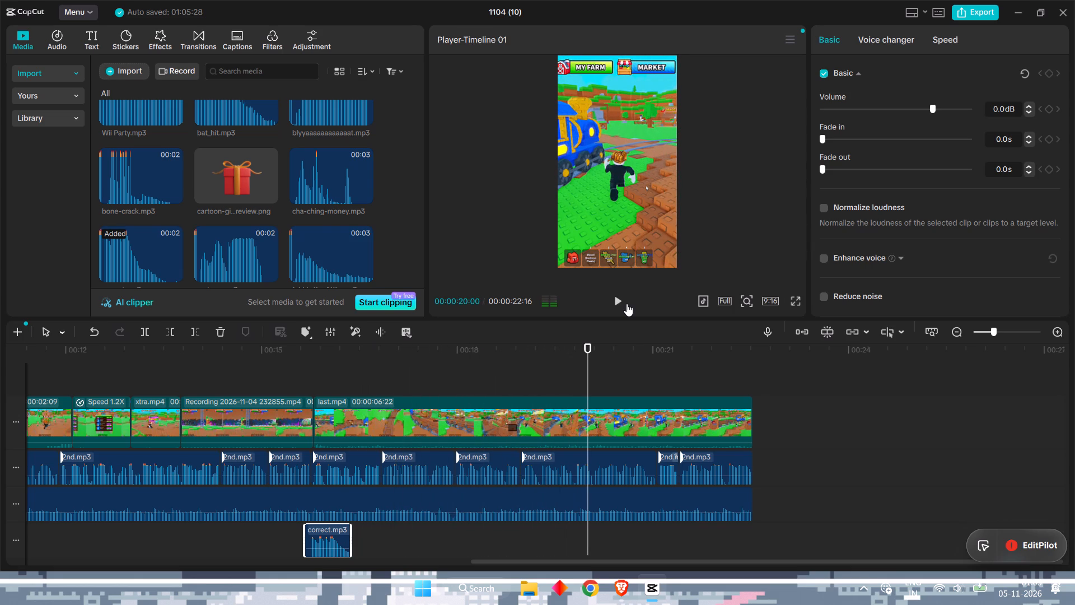
pyautogui.hscroll(8, 536, 413)
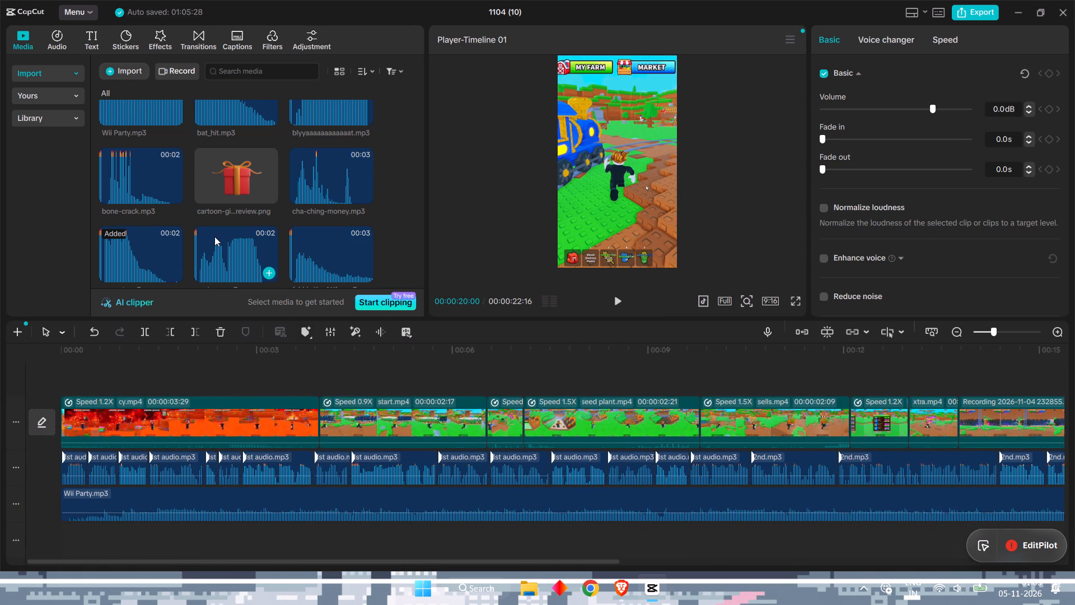
# Audition the imported sound effects from enrigen.mp3 through popular-riser-metallic-sound-effect.mp3 to find one for the opening.
pyautogui.click(114, 232)
pyautogui.click(245, 255)
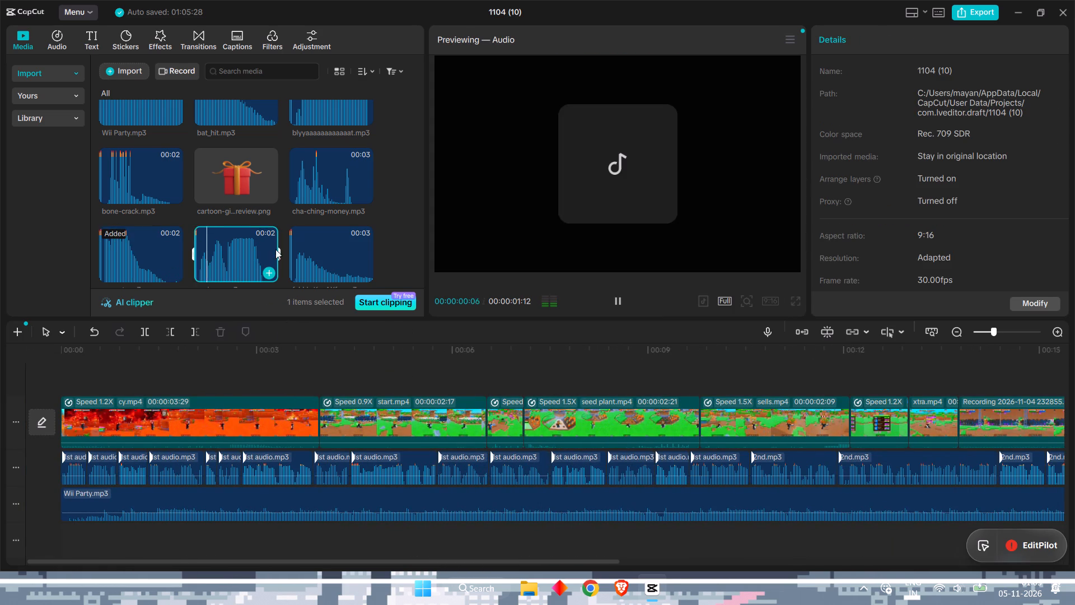
pyautogui.scroll(-1, 289, 249)
pyautogui.click(321, 196)
pyautogui.scroll(-1, 309, 201)
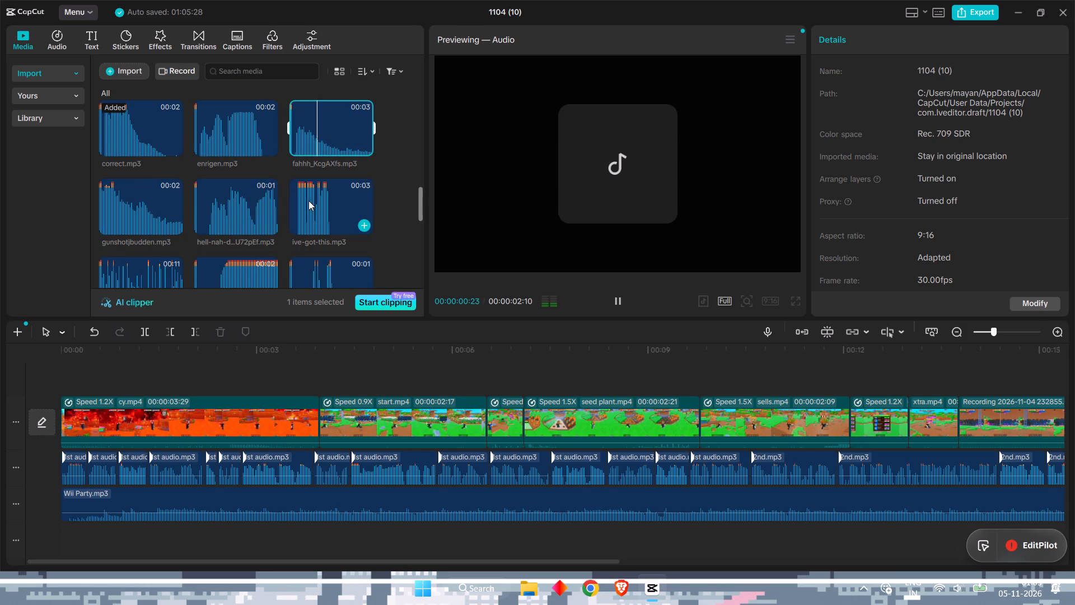
pyautogui.click(309, 201)
pyautogui.click(221, 210)
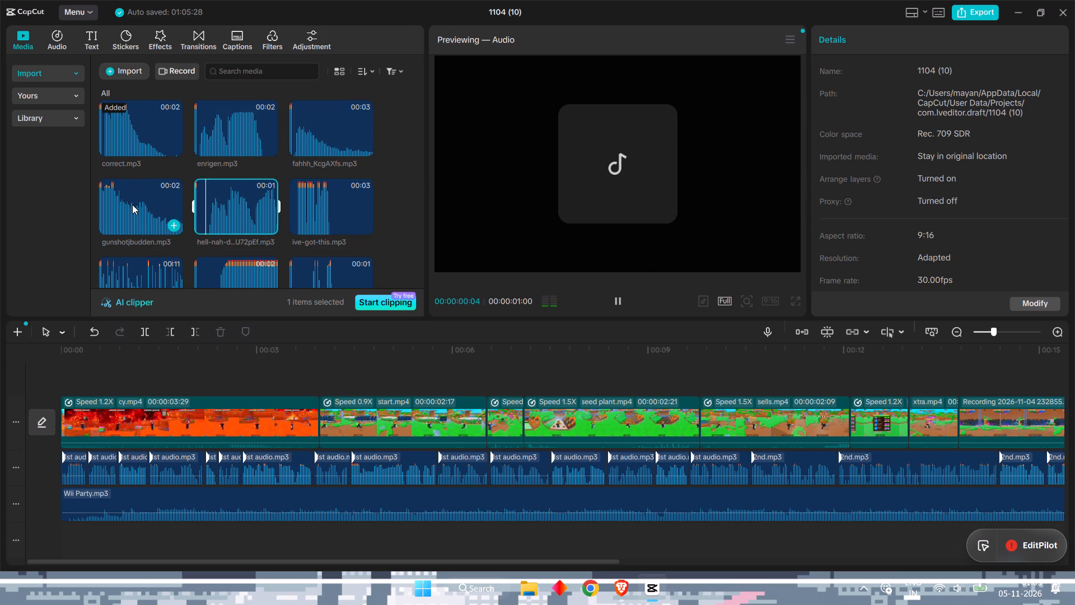
pyautogui.click(132, 204)
pyautogui.scroll(-1, 137, 203)
pyautogui.click(137, 203)
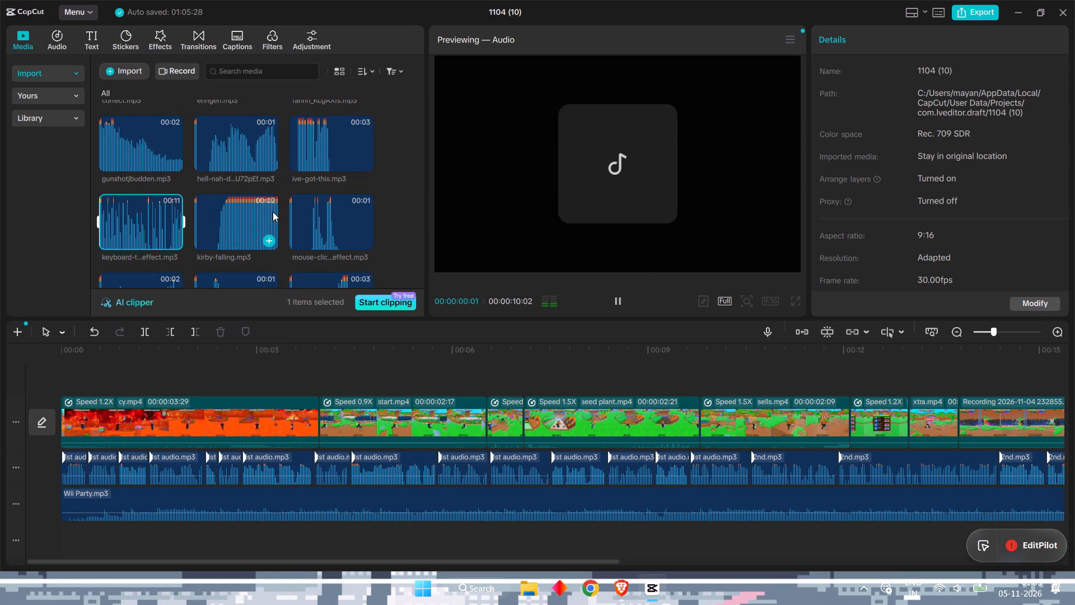
pyautogui.click(251, 212)
pyautogui.click(330, 211)
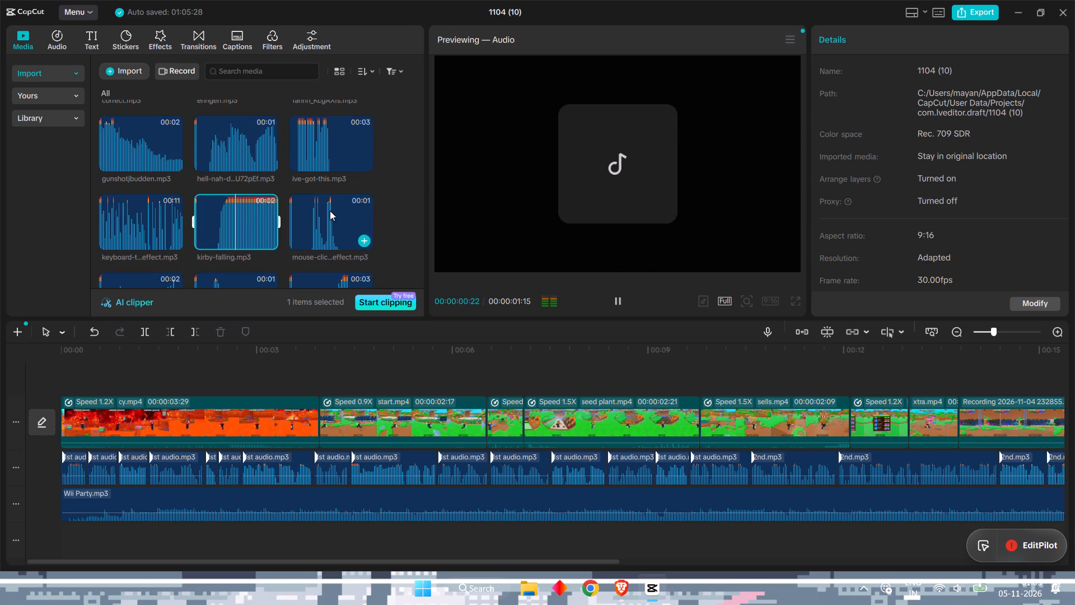
pyautogui.scroll(-4, 330, 211)
pyautogui.scroll(1, 314, 180)
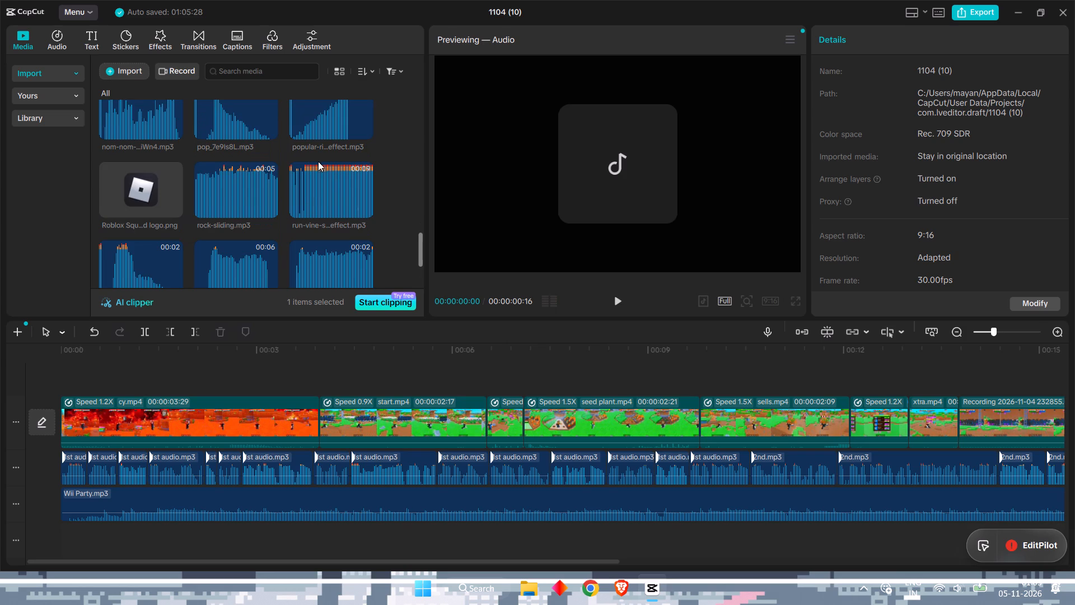
pyautogui.scroll(1, 318, 161)
pyautogui.click(313, 181)
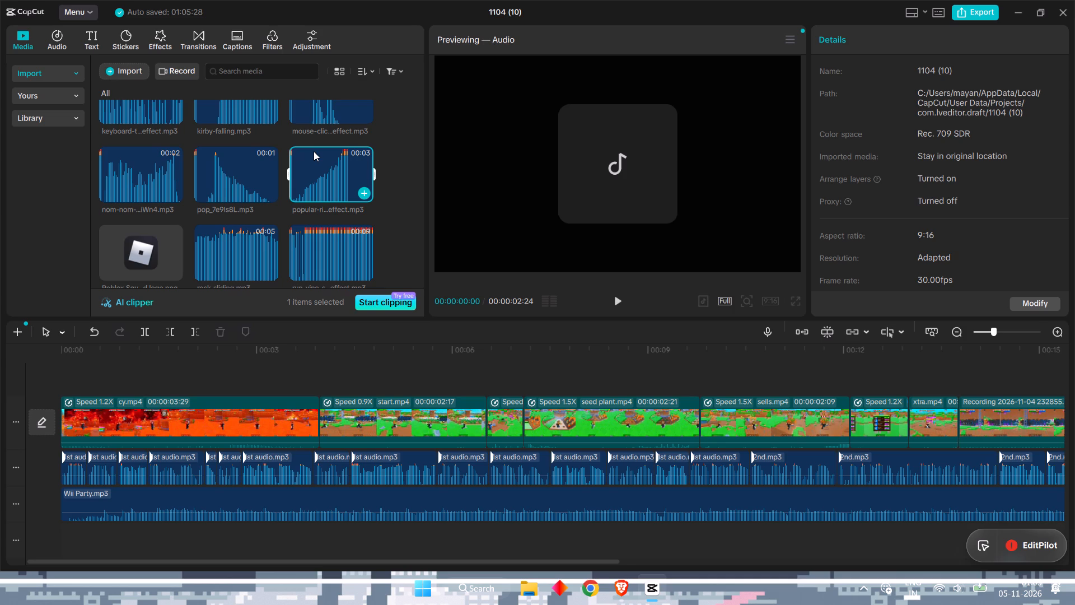
# Place popular-riser-metallic-sound-effect.mp3 on the track below Wii Party.mp3, starting at about 0.7 s.
pyautogui.moveTo(314, 151); pyautogui.dragTo(314, 153)
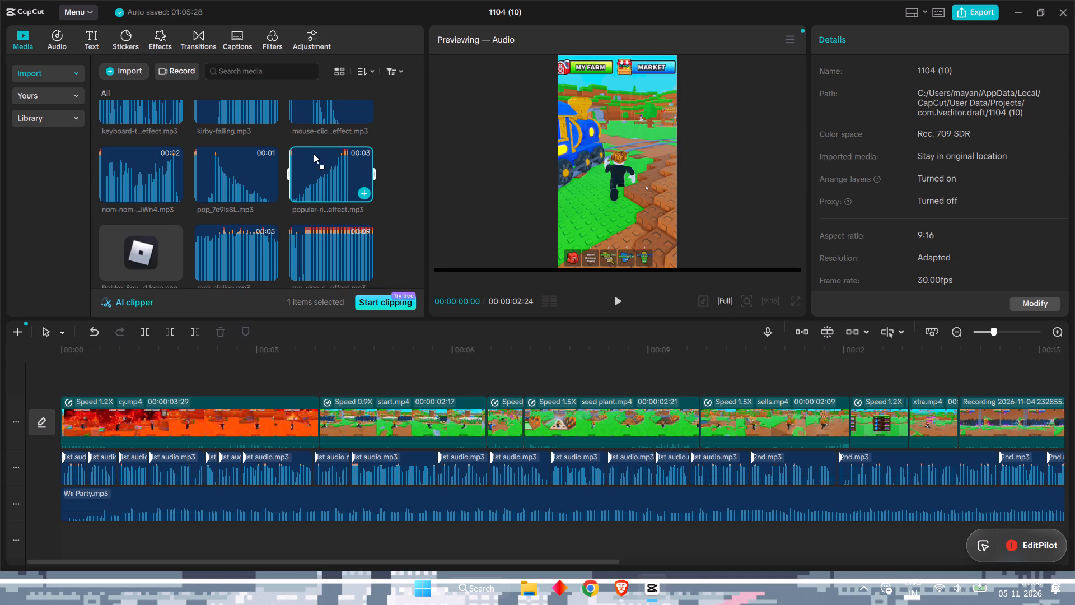
pyautogui.moveTo(314, 153); pyautogui.dragTo(60, 537)
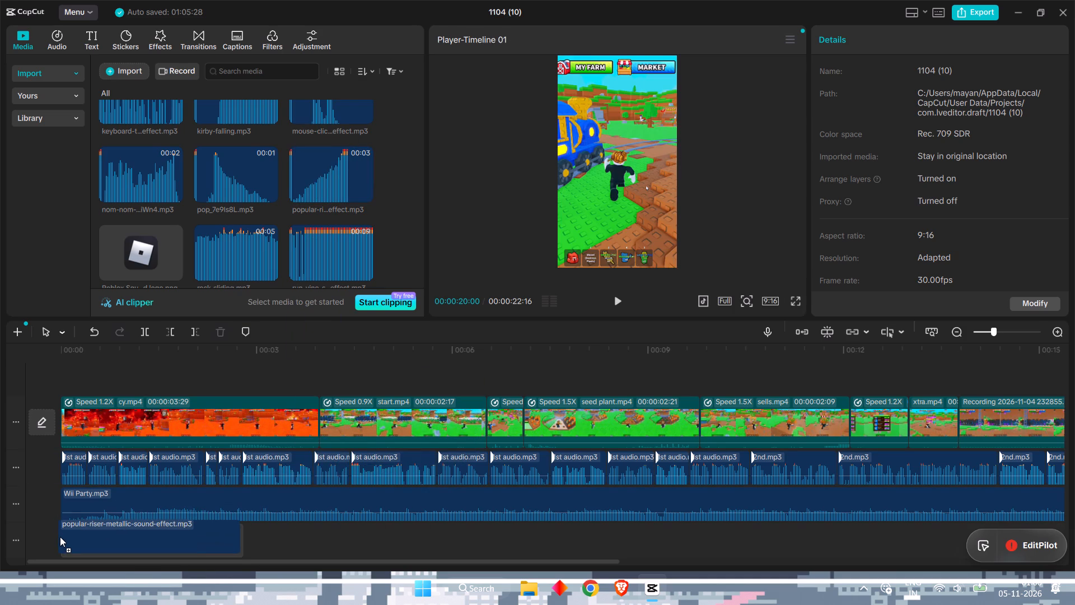
pyautogui.moveTo(60, 537); pyautogui.dragTo(111, 563)
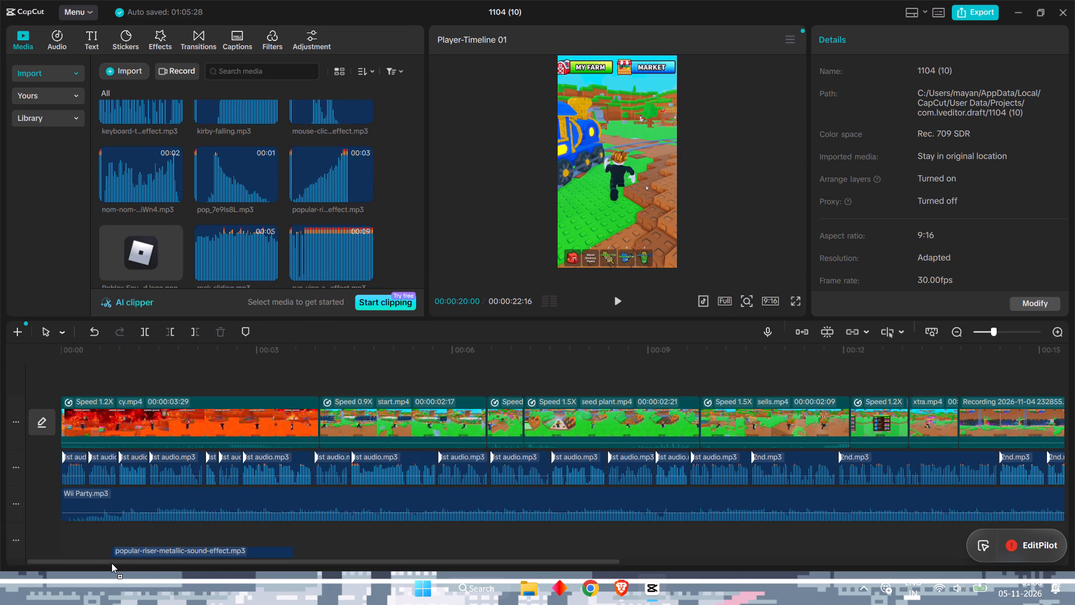
pyautogui.moveTo(111, 563); pyautogui.dragTo(106, 546)
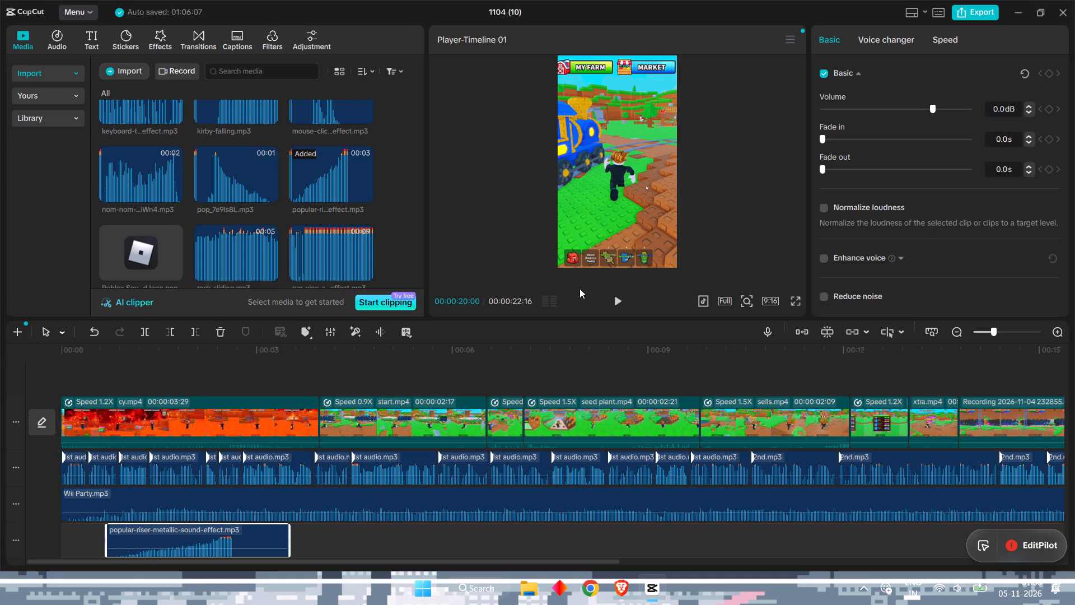
# Play from the start to 00:00:03:00 to check how the riser's build-up fits the cy.mp4 clip.
pyautogui.click(465, 302)
pyautogui.hscroll(-2, 730, 374)
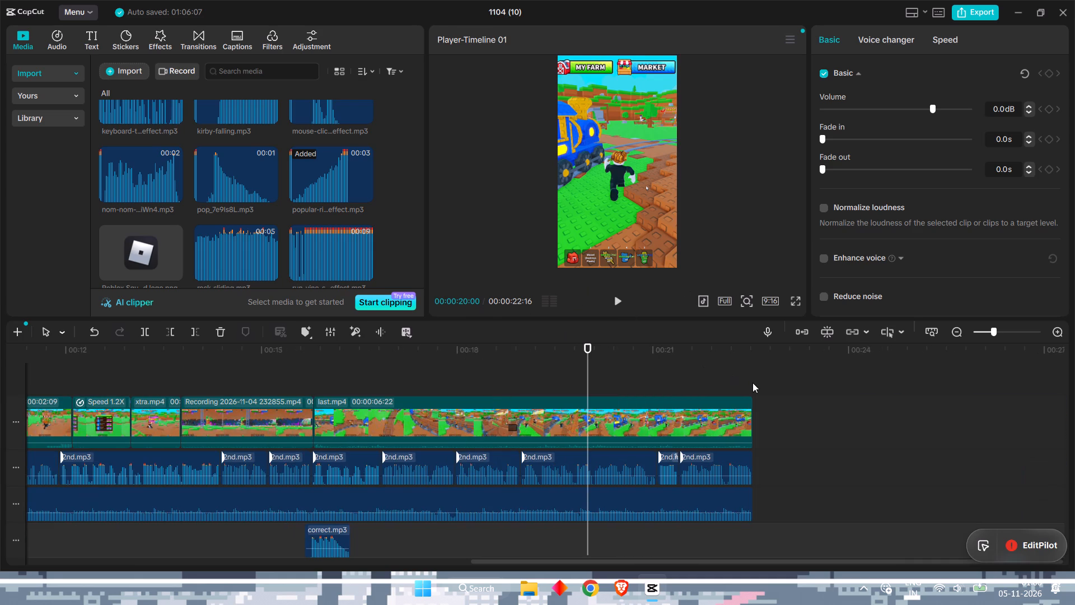
pyautogui.hscroll(-1, 752, 383)
pyautogui.moveTo(590, 345); pyautogui.dragTo(0, 356)
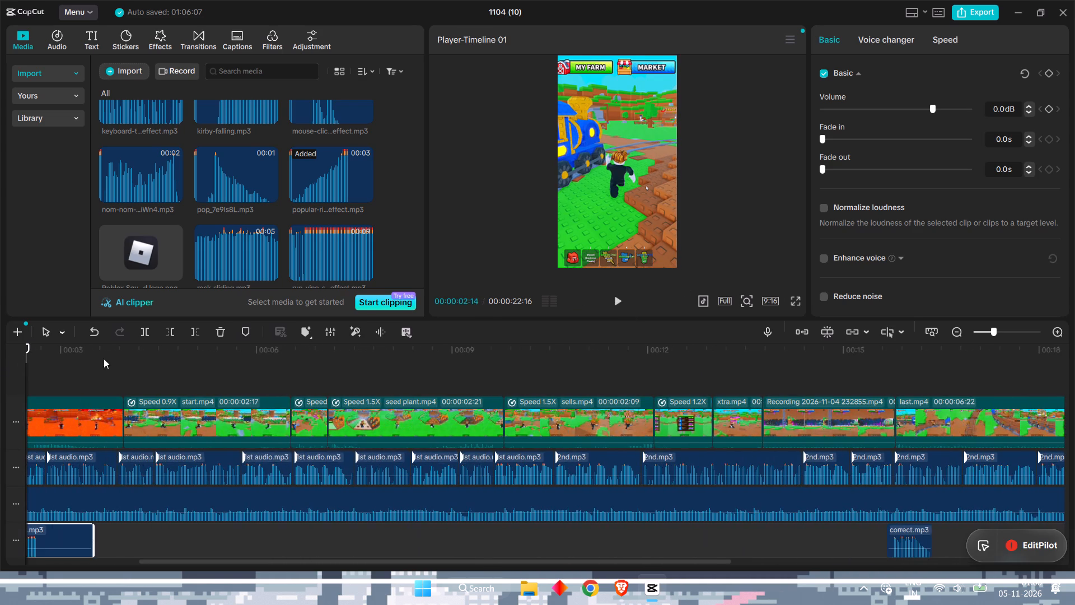
pyautogui.hscroll(2, 629, 296)
pyautogui.click(616, 304)
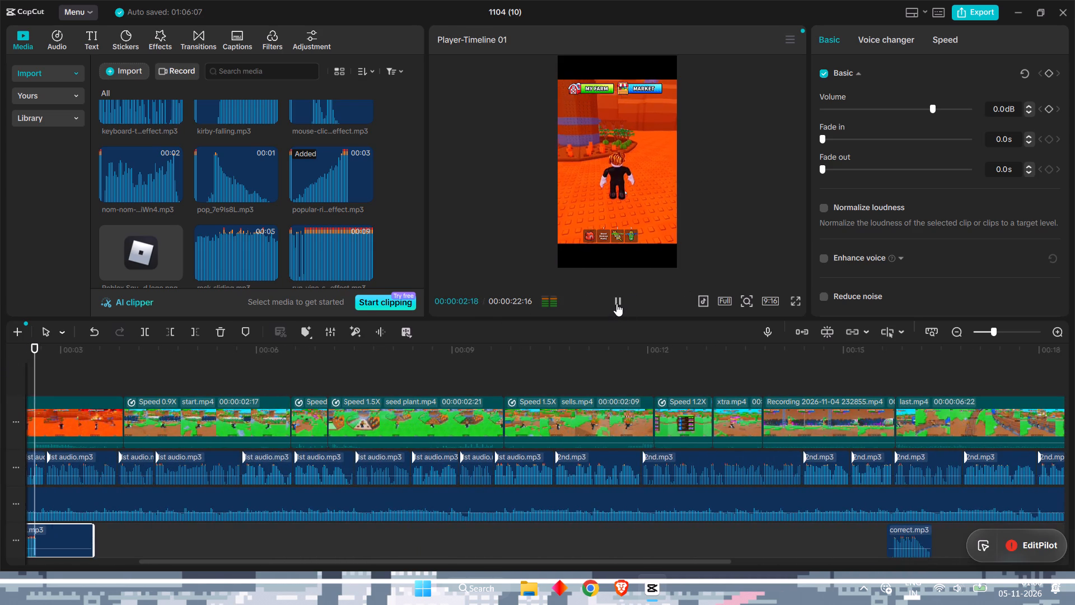
pyautogui.click(616, 304)
pyautogui.hscroll(5, 554, 369)
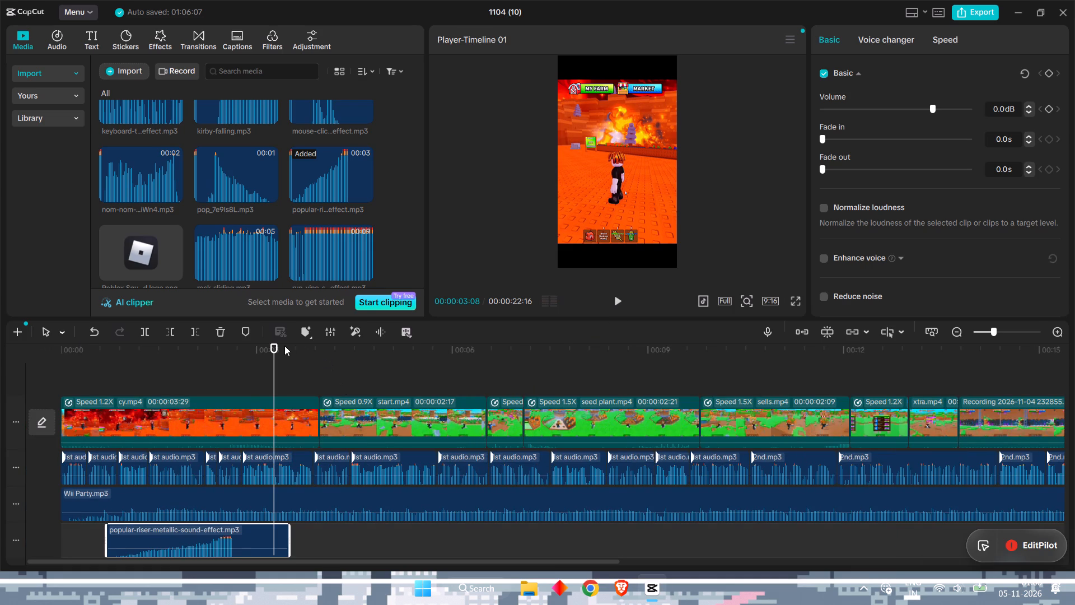
pyautogui.moveTo(275, 345); pyautogui.dragTo(21, 369)
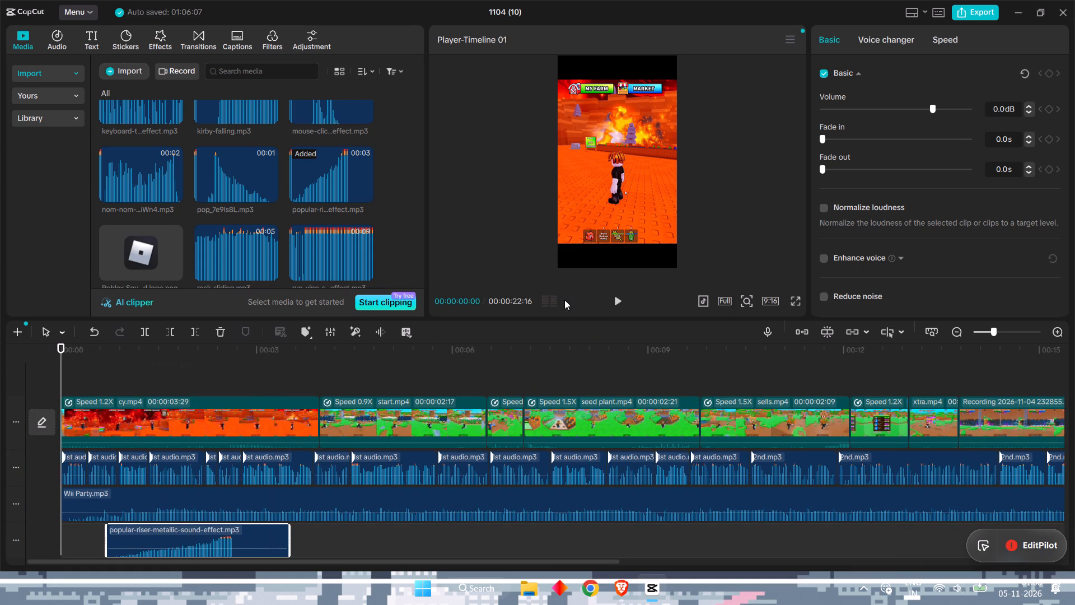
pyautogui.click(617, 301)
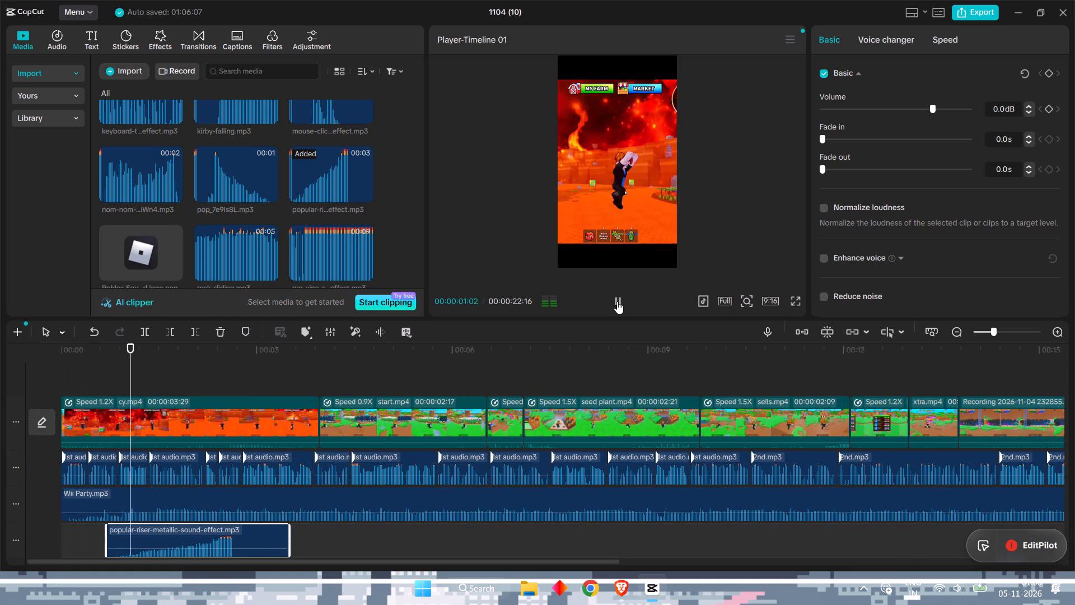
pyautogui.click(617, 301)
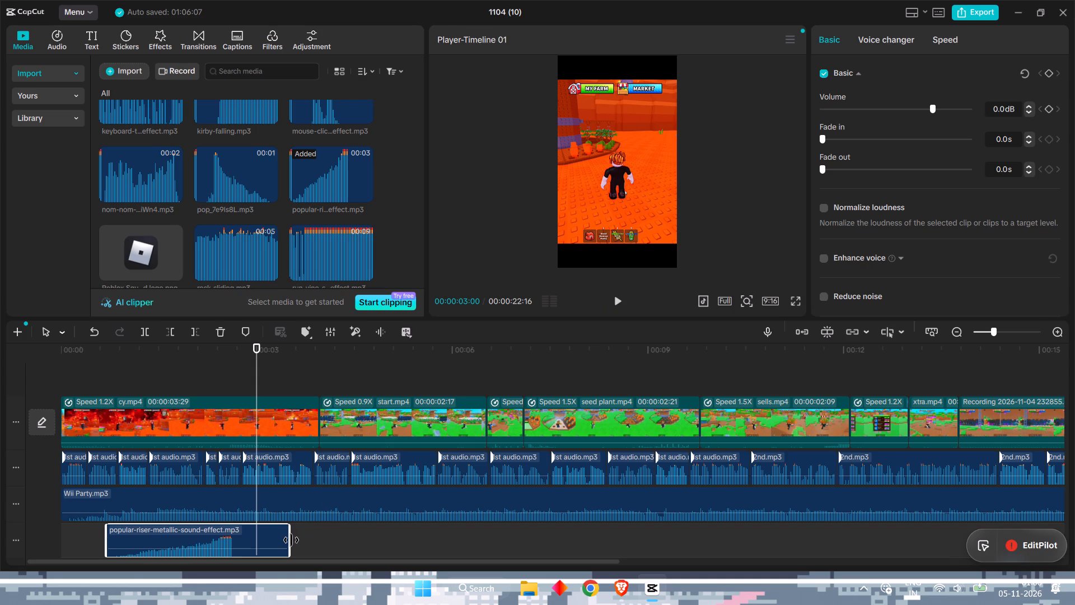
# Move the riser about 1.3 s later so its peak falls near the cut from cy.mp4 to start.mp4.
pyautogui.moveTo(228, 529); pyautogui.dragTo(307, 531)
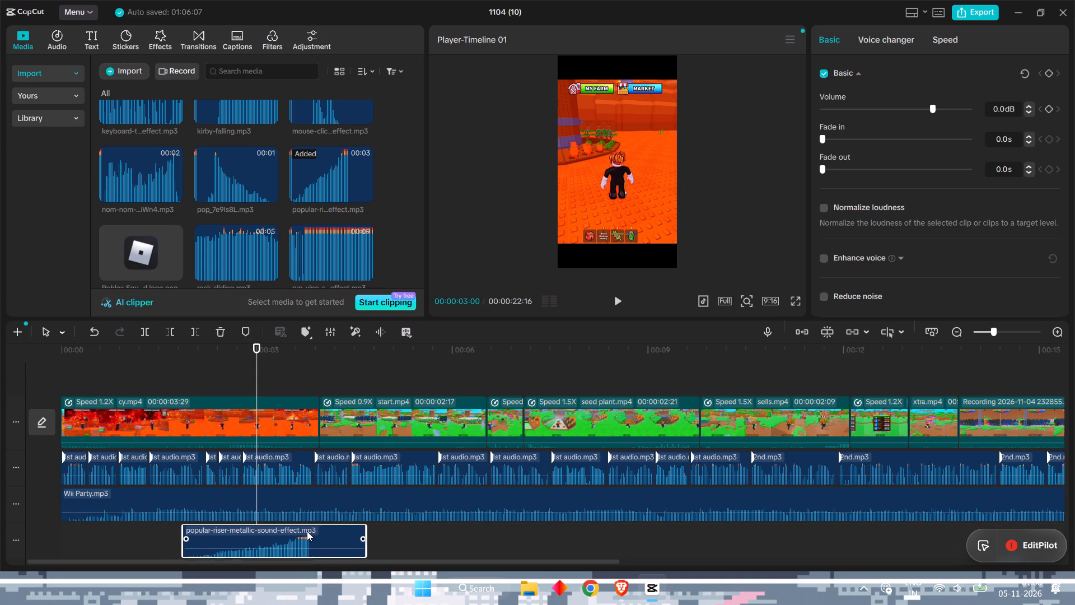
pyautogui.moveTo(307, 531); pyautogui.dragTo(311, 532)
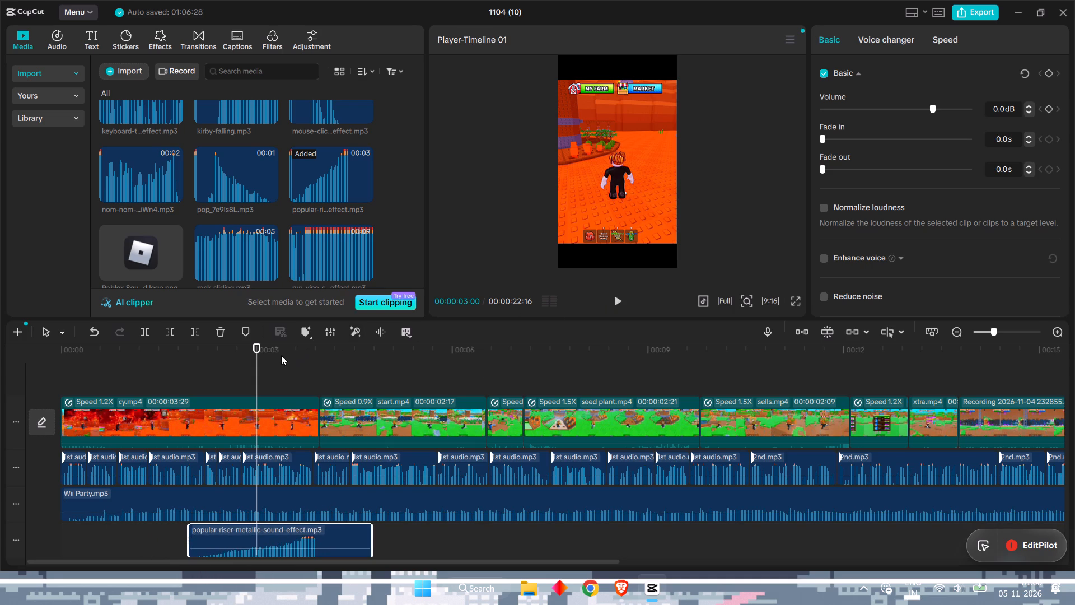
# Play from 00:00:01:05 to 00:00:04:01 to check the riser against the cut to start.mp4.
pyautogui.moveTo(256, 346); pyautogui.dragTo(136, 353)
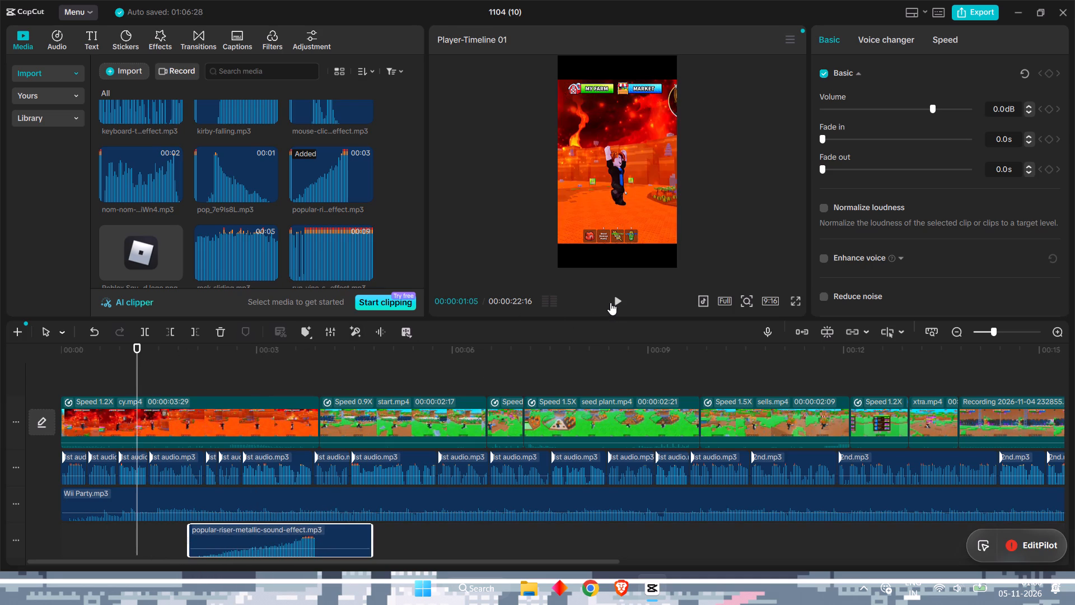
pyautogui.click(614, 302)
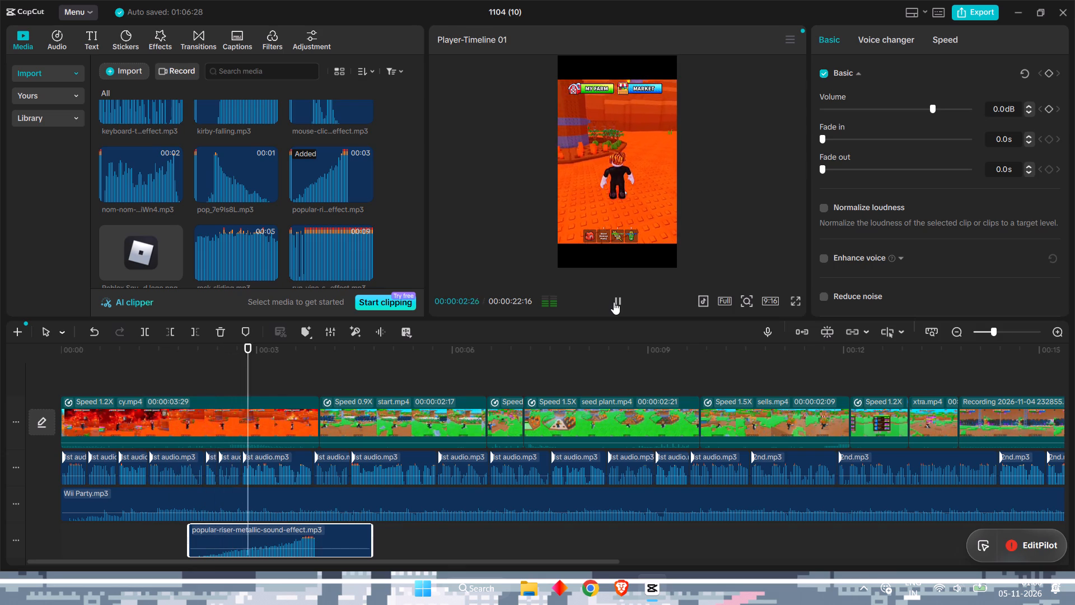
pyautogui.click(614, 302)
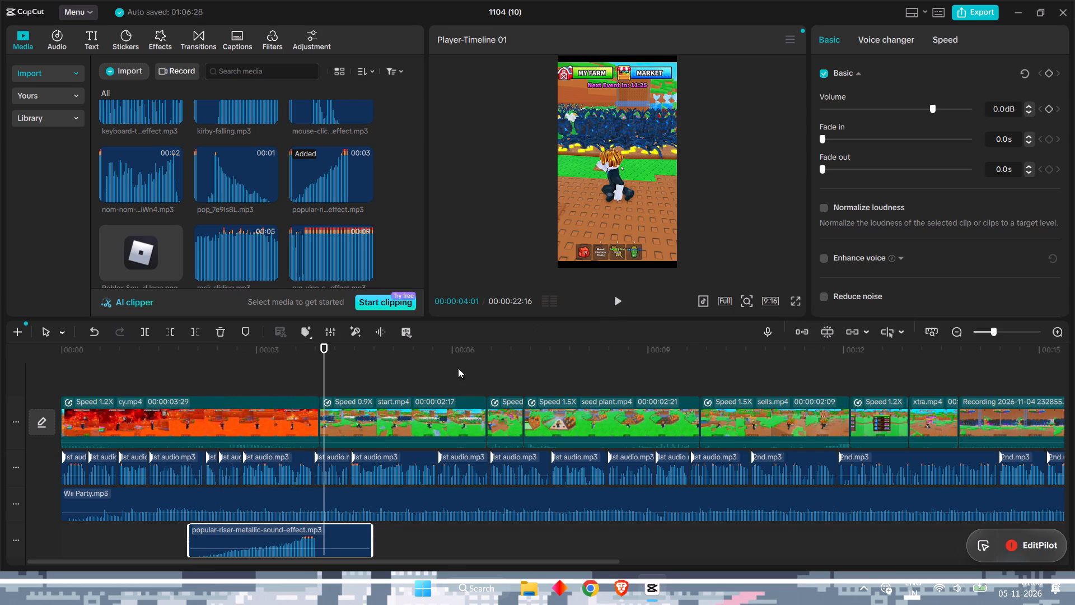
# Shift the riser about 0.3 s later so it starts at about 2.3 s.
pyautogui.moveTo(334, 526); pyautogui.dragTo(356, 523)
# Split the riser just after its peak, at about 4.2 s, and delete the silent tail.
pyautogui.click(345, 532)
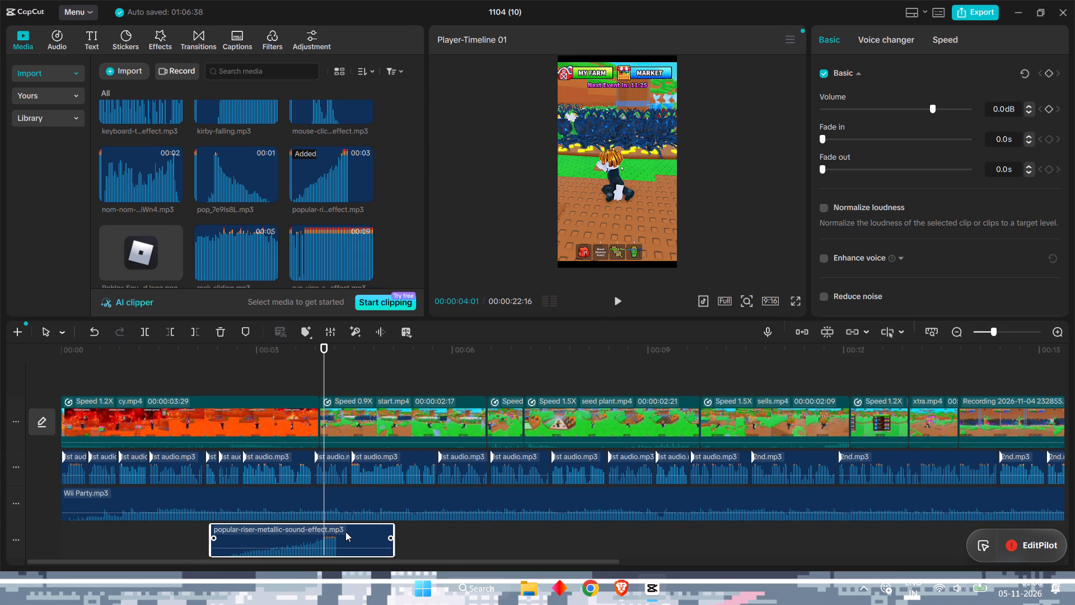
pyautogui.press('b')
pyautogui.click(334, 534)
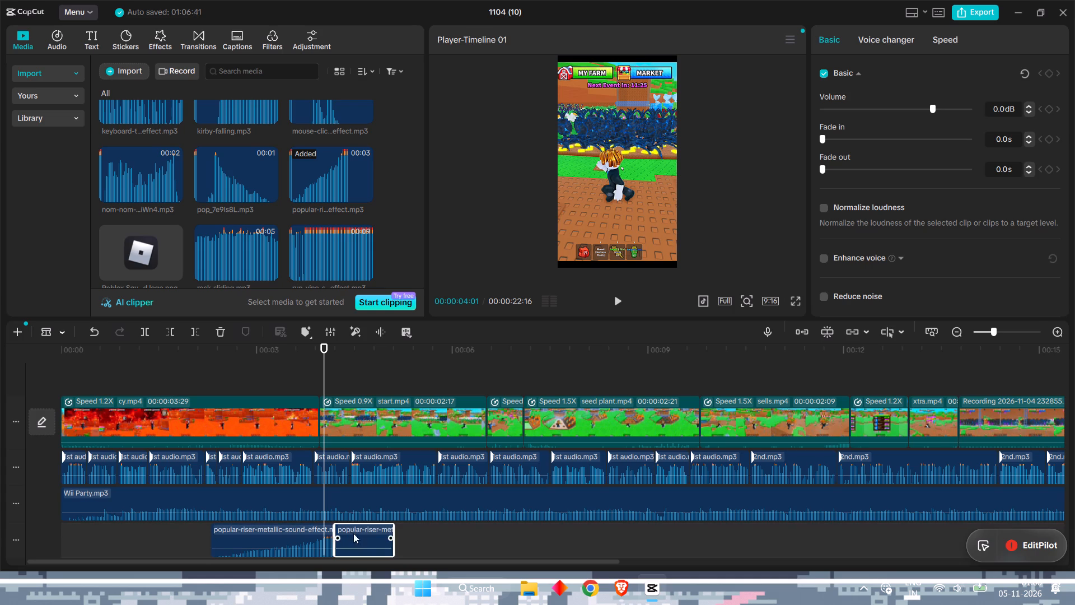
pyautogui.click(219, 331)
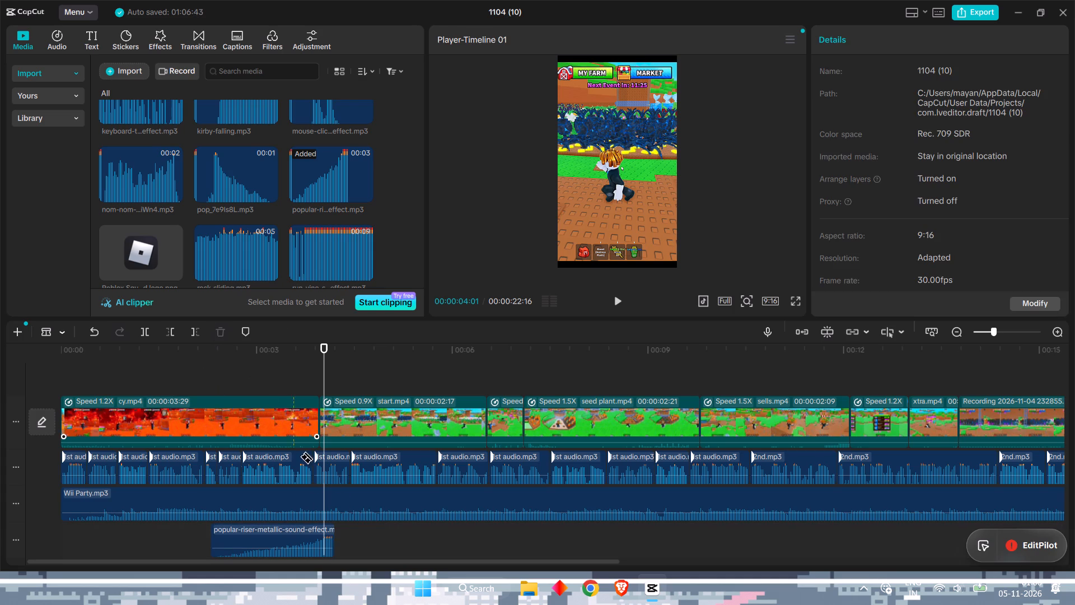
# Play from 00:00:00:17 to 00:00:08:06 to review the trimmed riser and the clips that follow.
pyautogui.moveTo(325, 342); pyautogui.dragTo(250, 352)
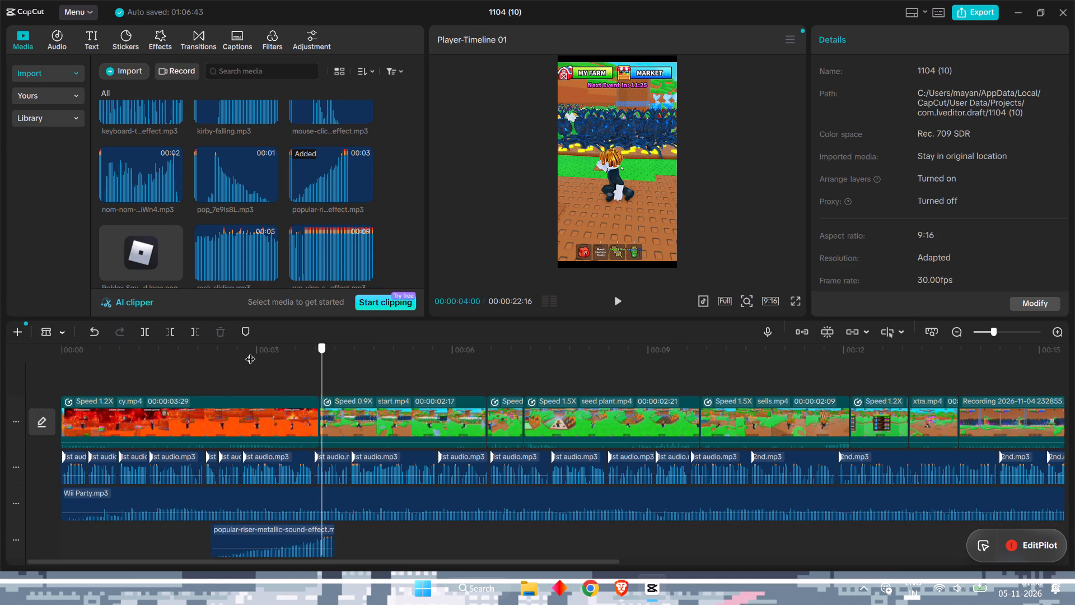
pyautogui.moveTo(250, 352); pyautogui.dragTo(99, 380)
pyautogui.press('a')
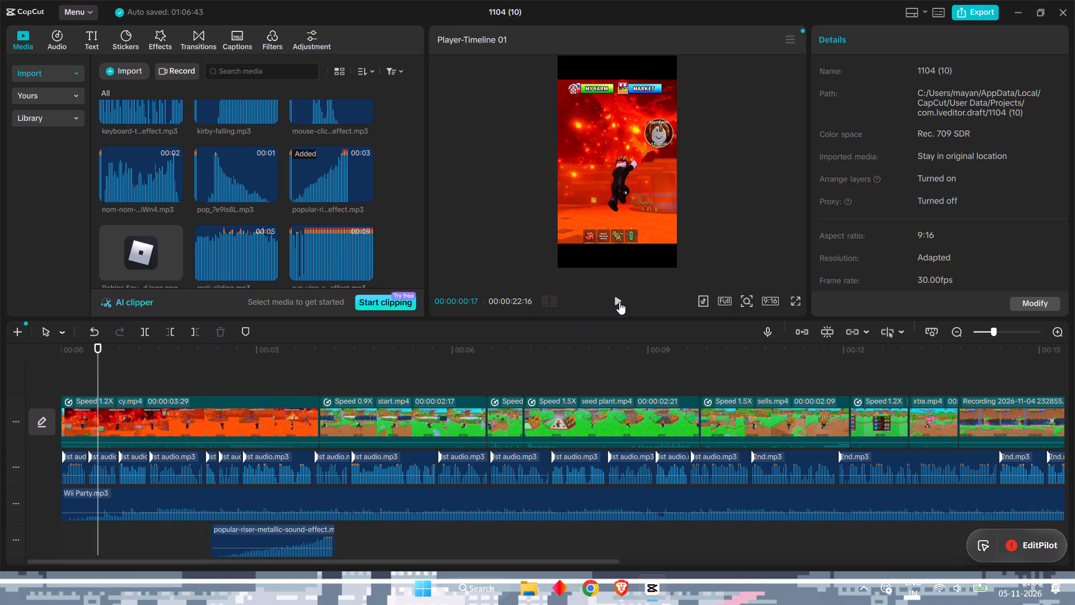
pyautogui.click(619, 301)
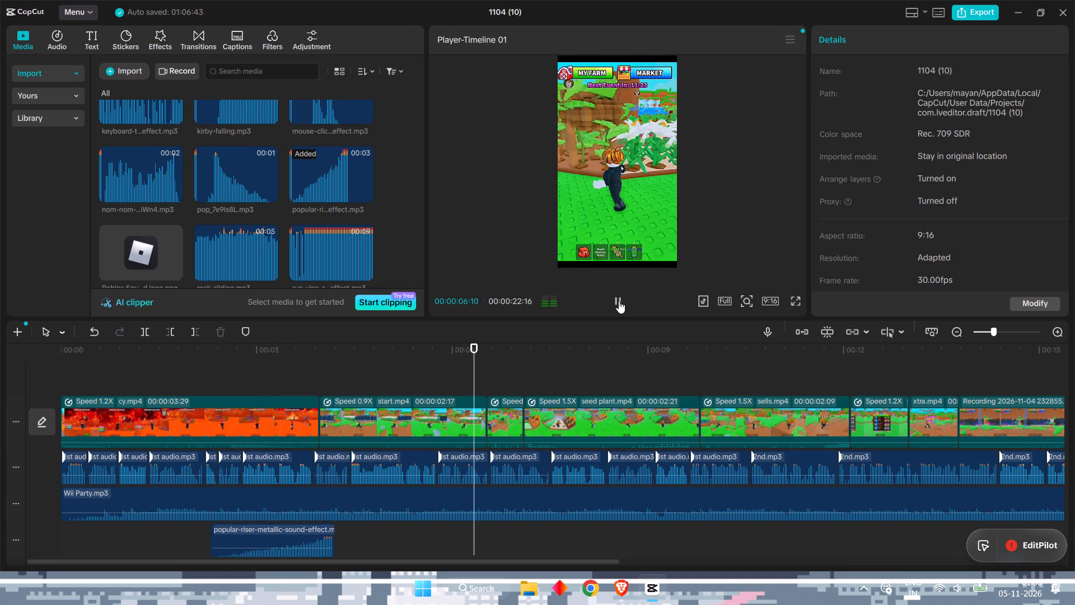
pyautogui.click(619, 301)
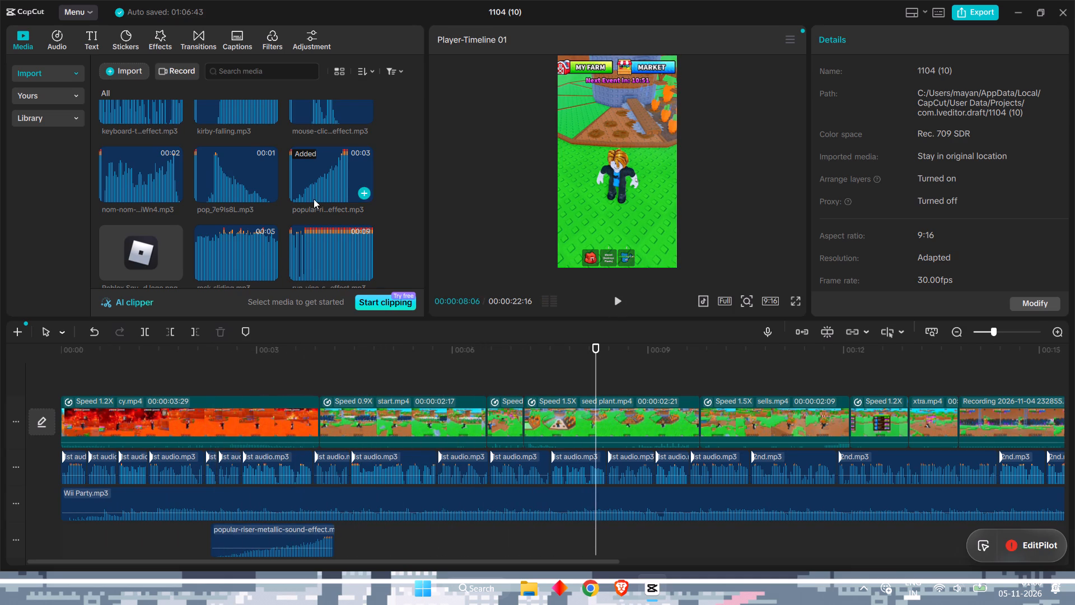
# Audition the remaining imported sound effects, from rock-sliding.mp3 through vine-boom.mp3 and tuco-get-out.mp3.
pyautogui.scroll(-1, 312, 199)
pyautogui.click(236, 191)
pyautogui.click(339, 186)
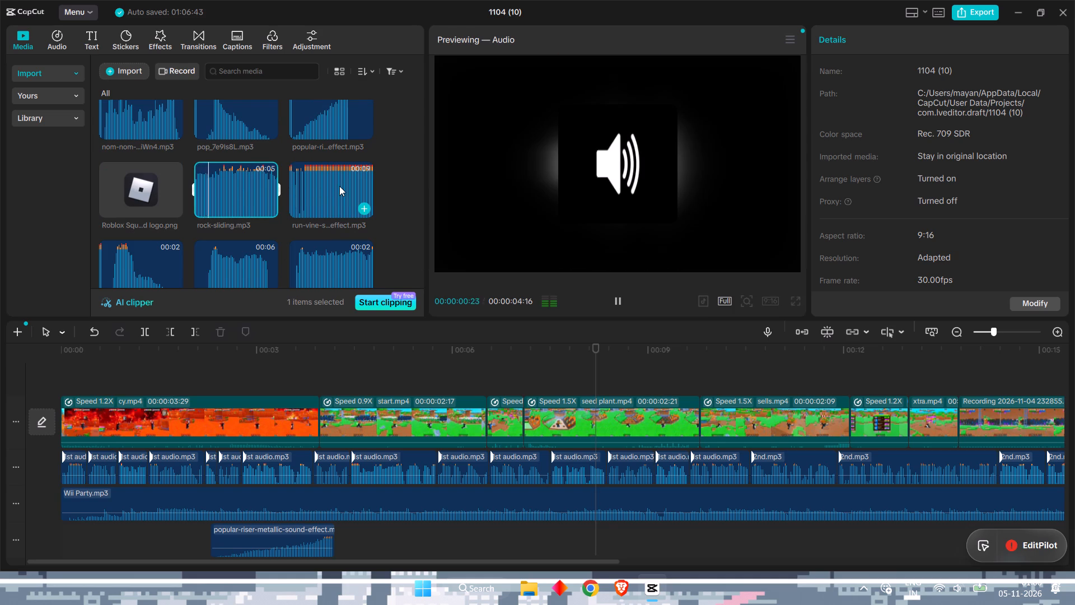
pyautogui.scroll(-1, 215, 207)
pyautogui.click(148, 224)
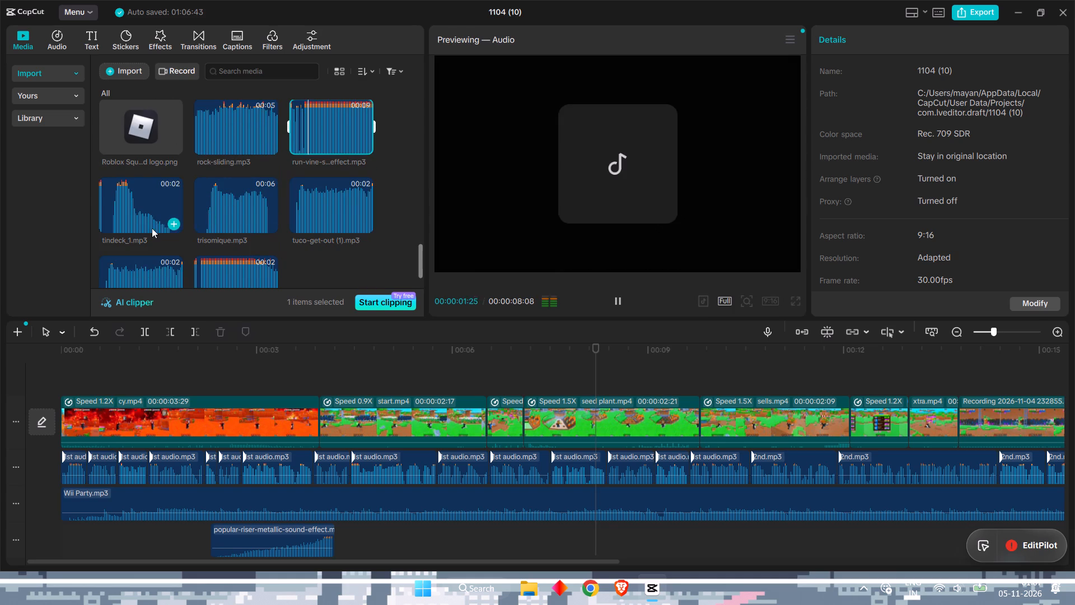
pyautogui.click(228, 217)
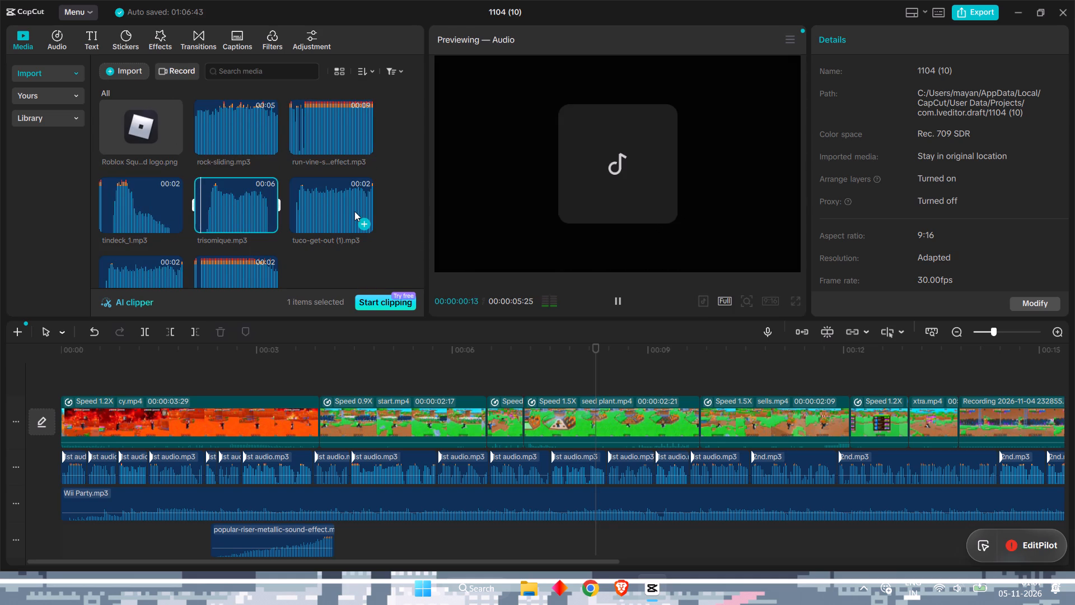
pyautogui.click(339, 212)
pyautogui.scroll(-2, 282, 230)
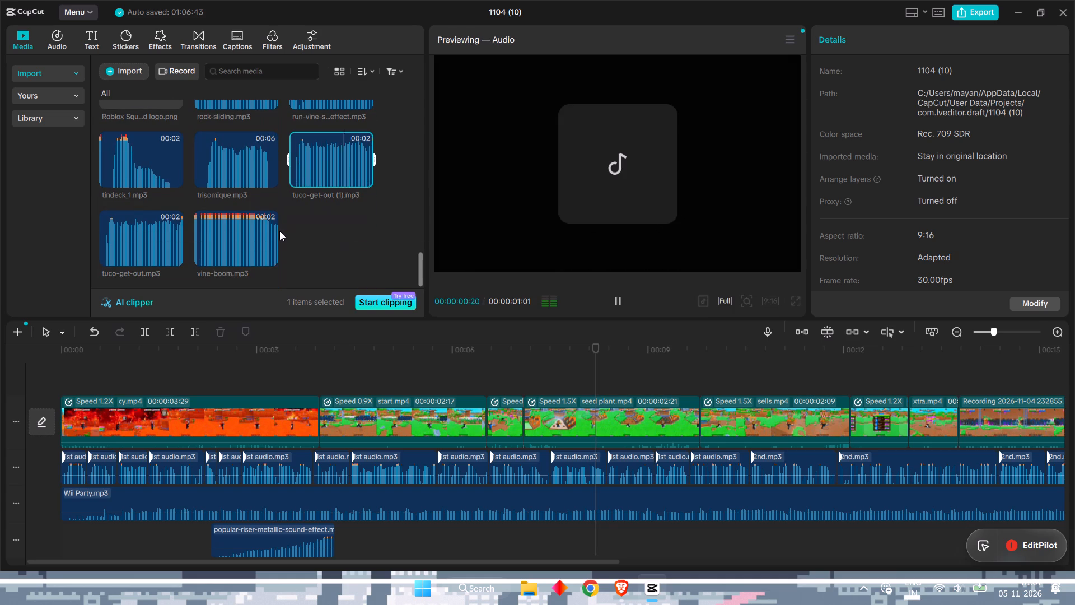
pyautogui.click(225, 234)
pyautogui.click(132, 242)
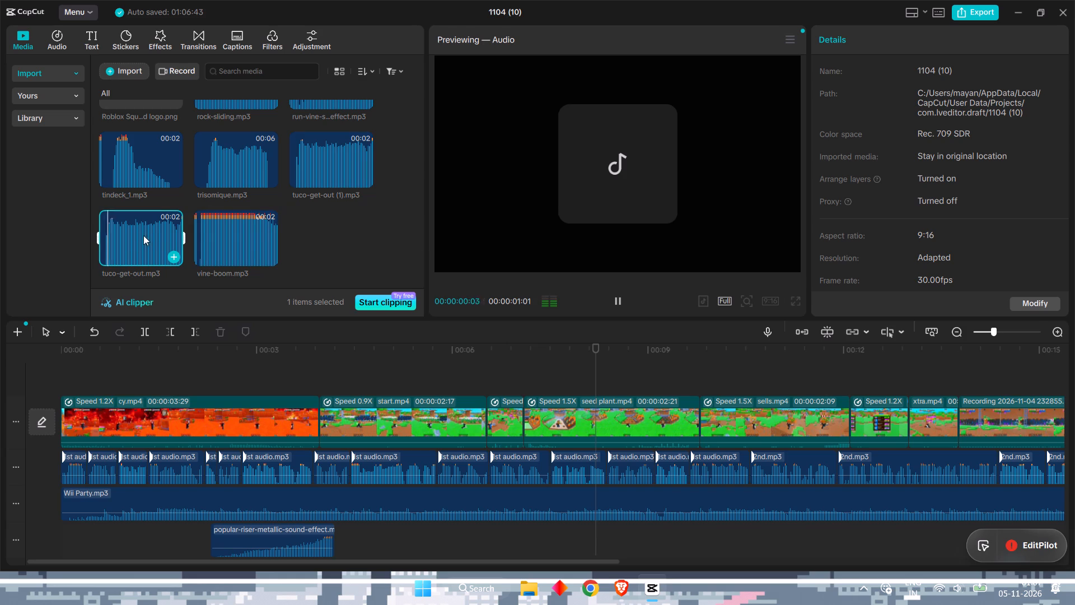
# Add rock-sliding.mp3 to the timeline on the sound-effects track below the music, starting at about 18.7 s.
pyautogui.scroll(1, 203, 224)
pyautogui.moveTo(227, 161); pyautogui.dragTo(648, 419)
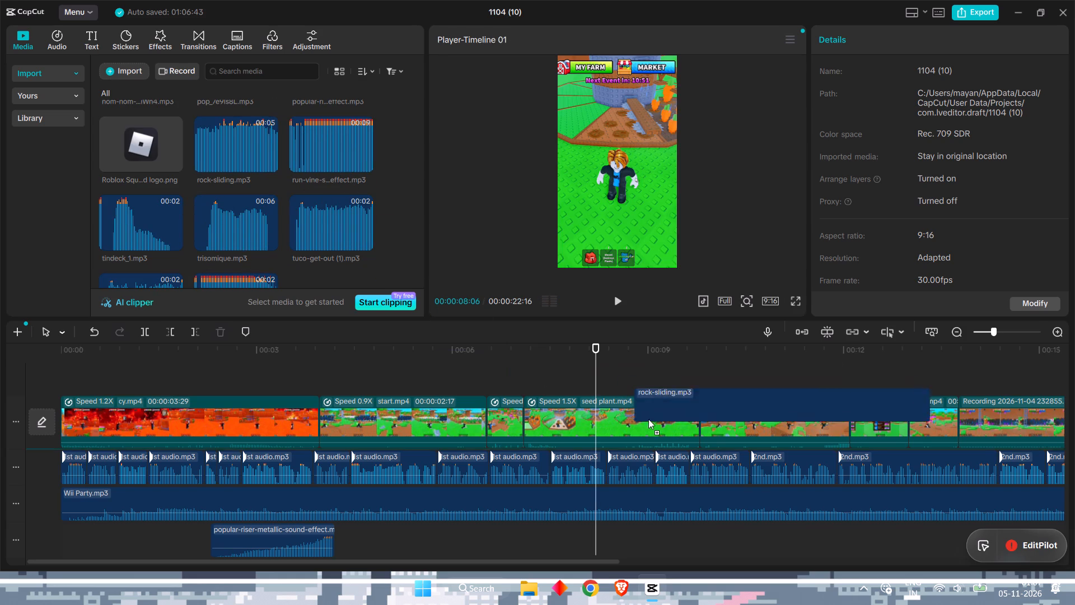
pyautogui.moveTo(648, 419); pyautogui.dragTo(656, 476)
pyautogui.hscroll(-11, 651, 424)
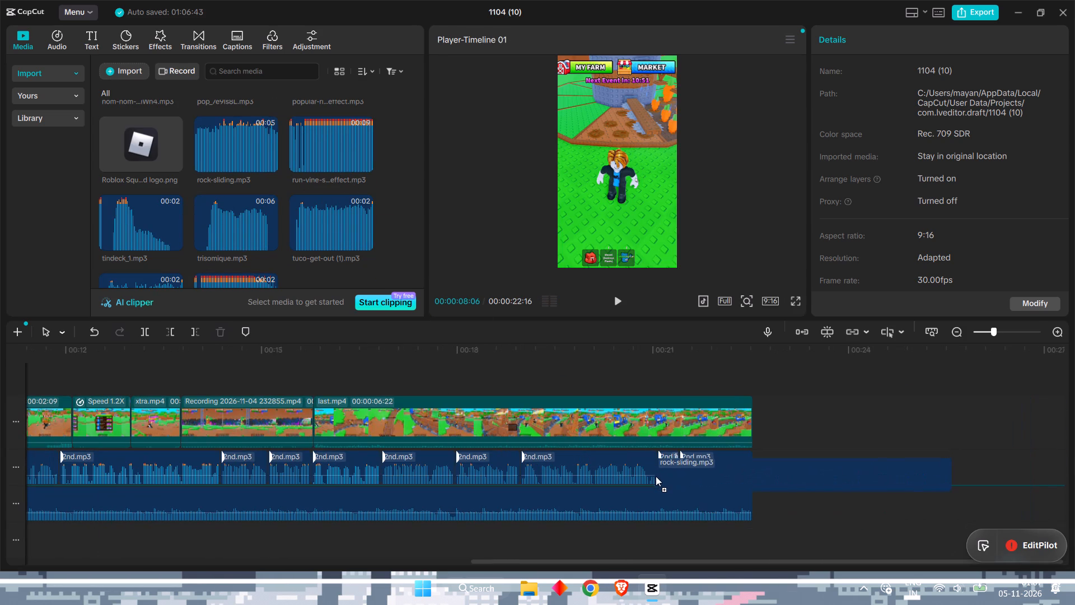
pyautogui.moveTo(656, 476); pyautogui.dragTo(505, 533)
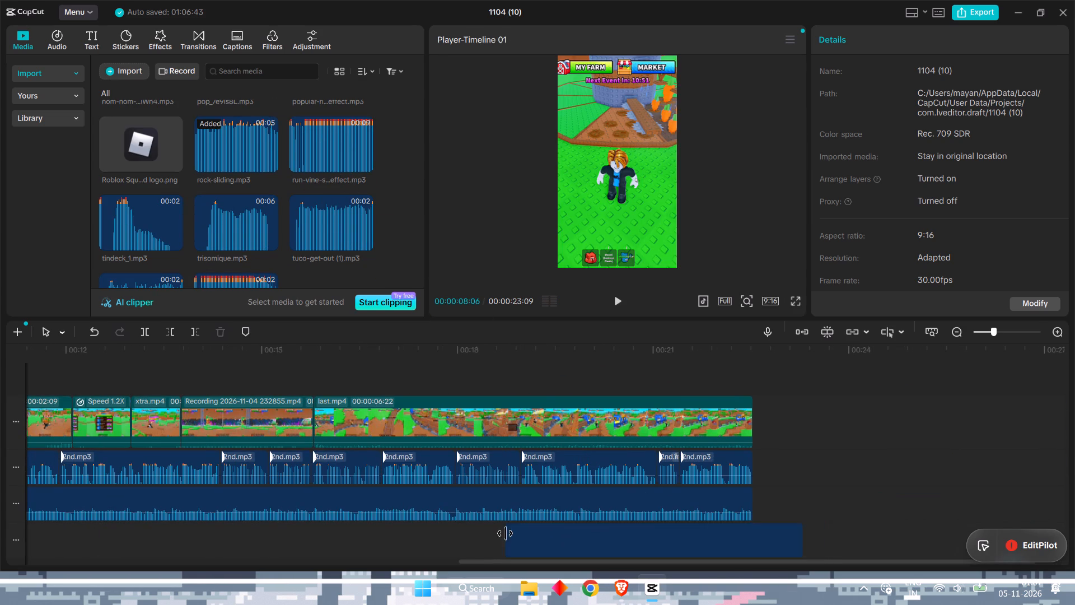
# Play from 00:00:08:06 to the end to hear rock-sliding.mp3 against the last clip.
pyautogui.click(613, 304)
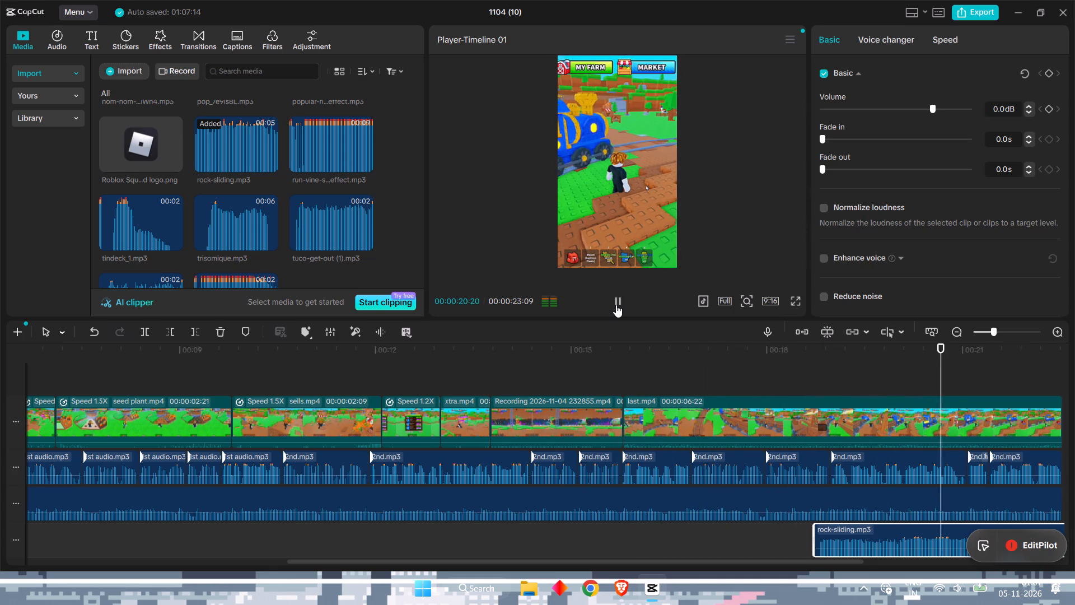
pyautogui.click(616, 305)
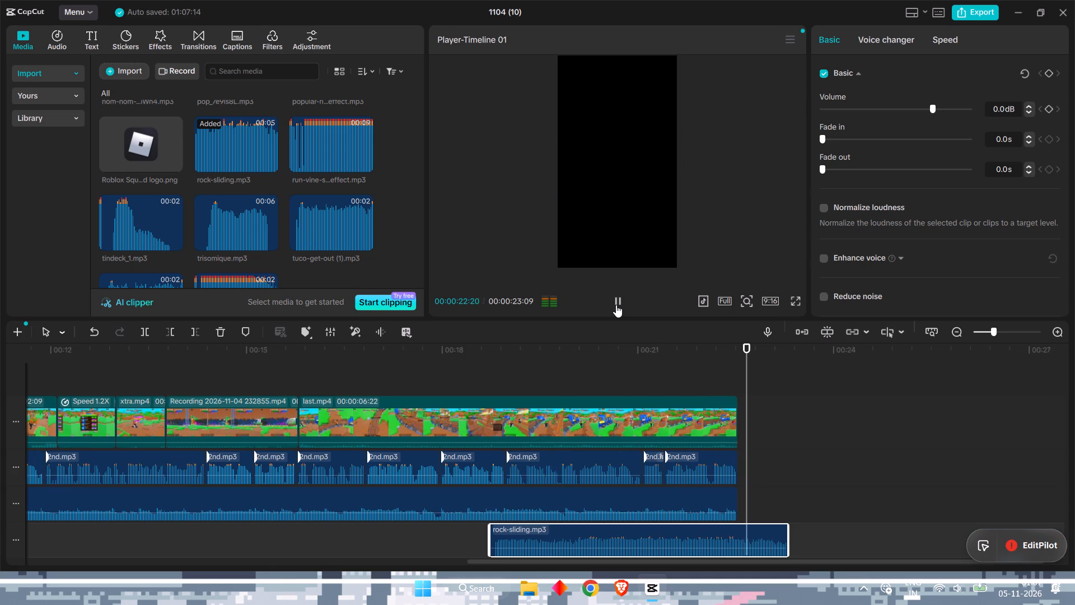
# Split rock-sliding.mp3 at about 20.7 s and delete the part after the cut.
pyautogui.press('b')
pyautogui.click(620, 538)
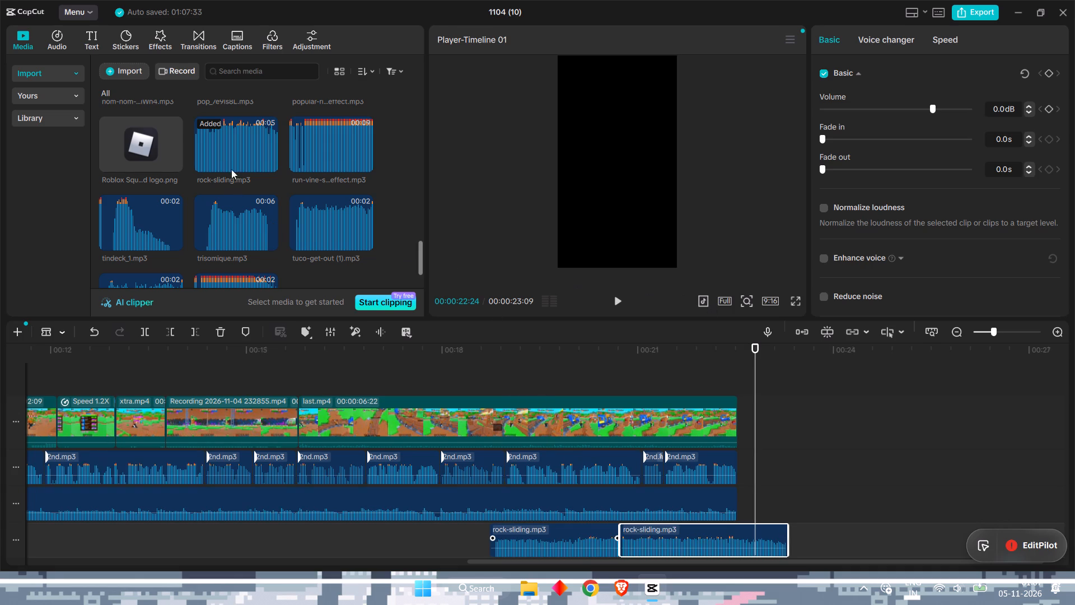
pyautogui.click(223, 331)
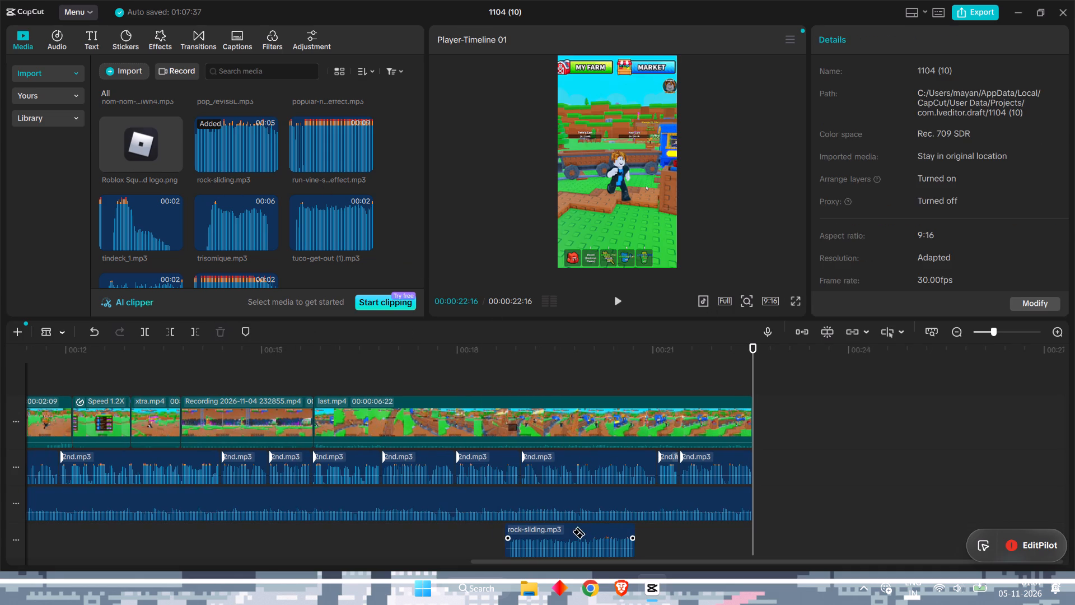
# Play the short from the beginning to 00:00:21:27 to review the mix with the trimmed rock-sliding.mp3.
pyautogui.click(615, 295)
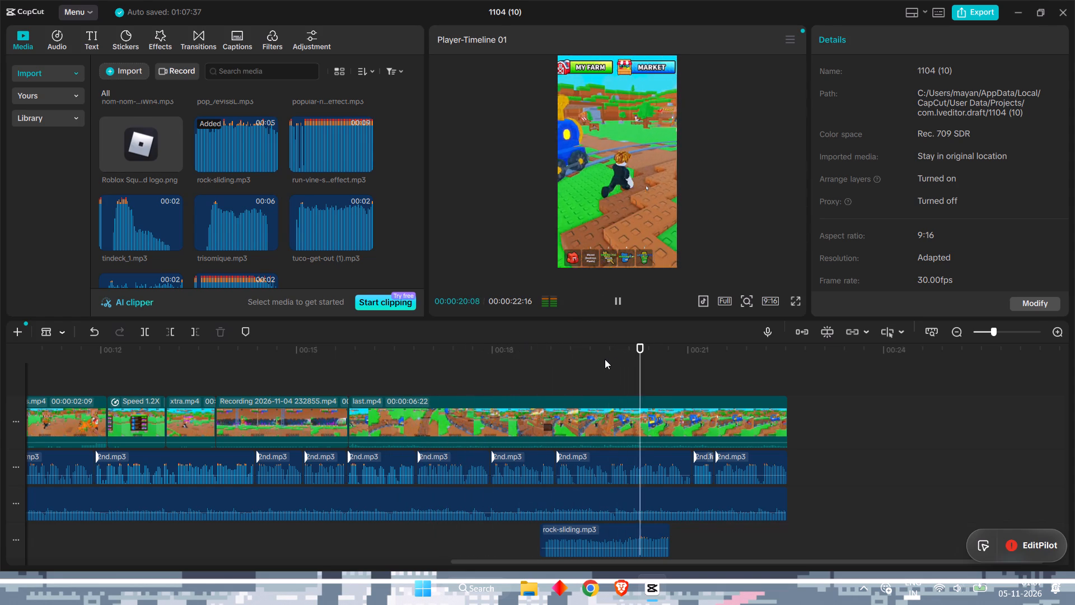
pyautogui.click(615, 299)
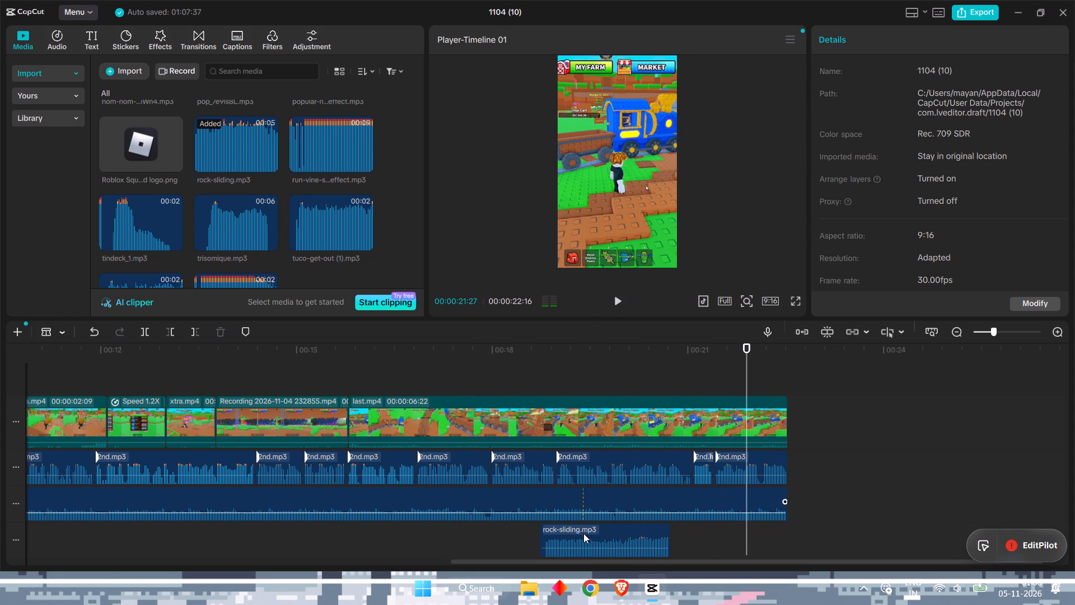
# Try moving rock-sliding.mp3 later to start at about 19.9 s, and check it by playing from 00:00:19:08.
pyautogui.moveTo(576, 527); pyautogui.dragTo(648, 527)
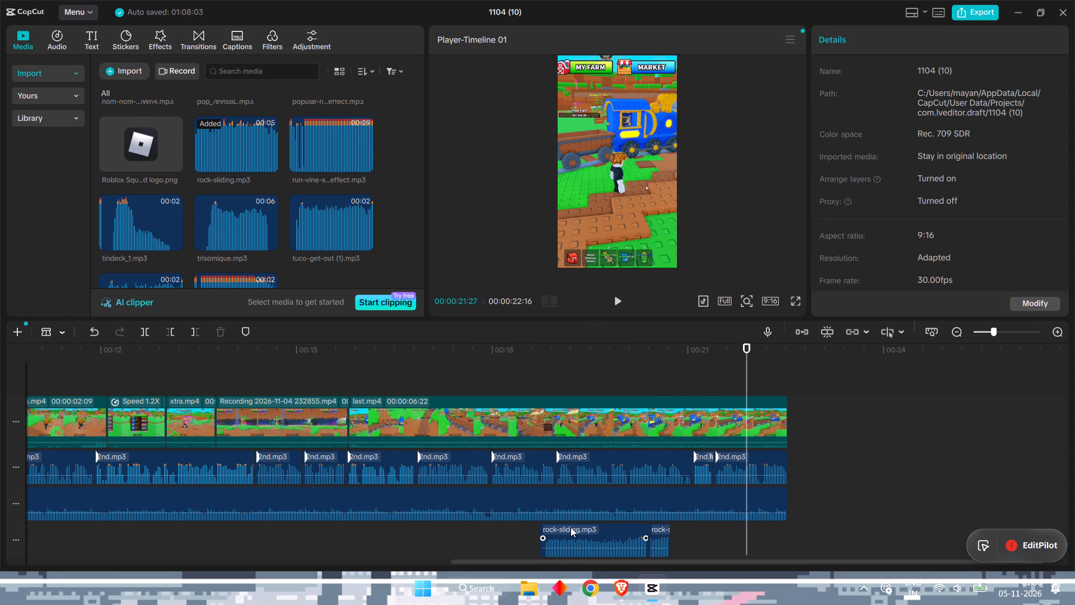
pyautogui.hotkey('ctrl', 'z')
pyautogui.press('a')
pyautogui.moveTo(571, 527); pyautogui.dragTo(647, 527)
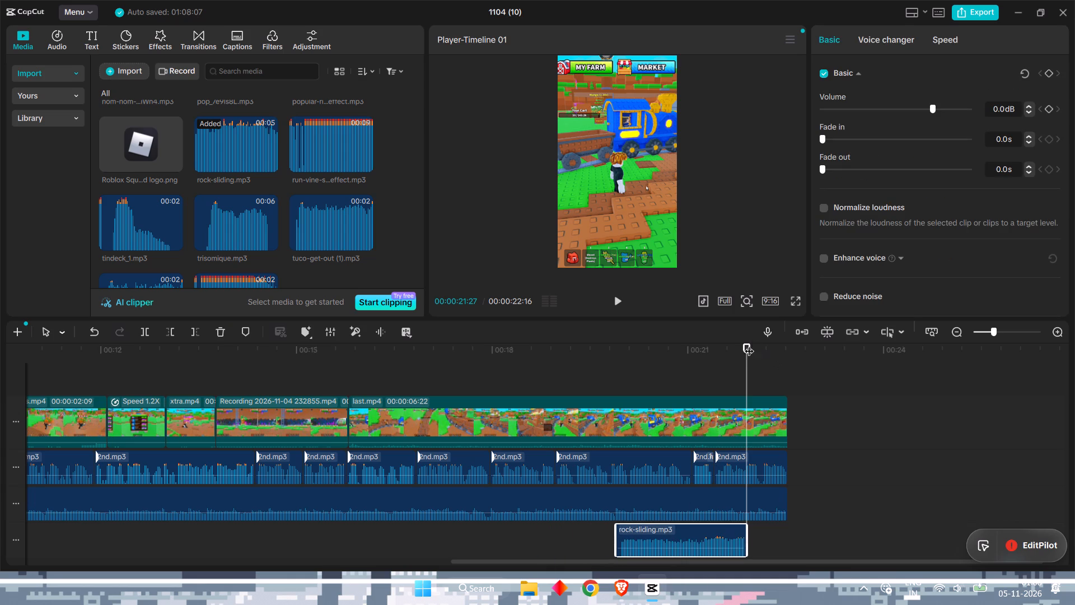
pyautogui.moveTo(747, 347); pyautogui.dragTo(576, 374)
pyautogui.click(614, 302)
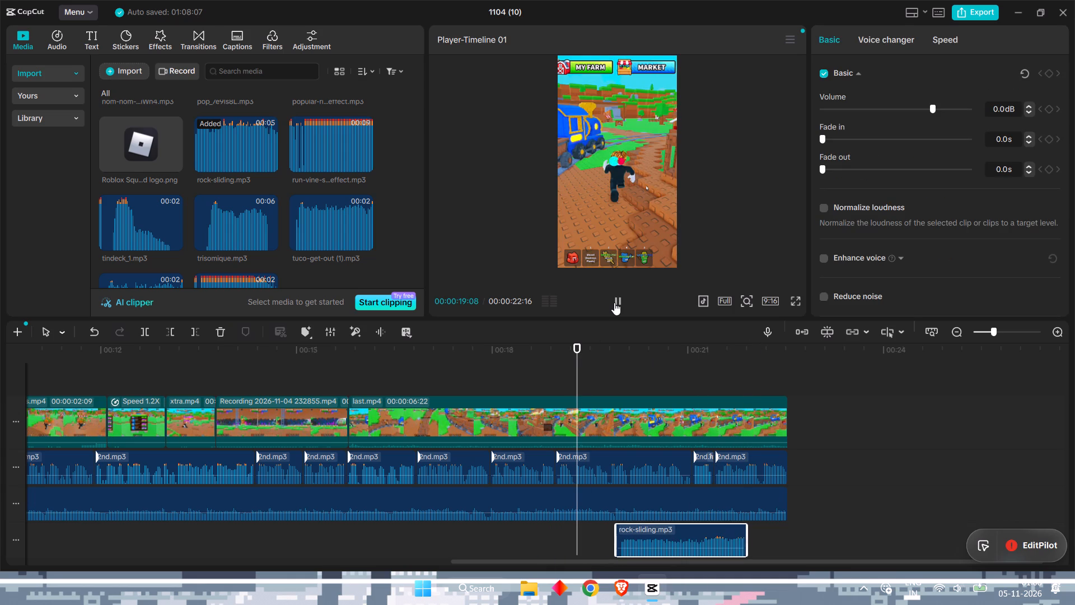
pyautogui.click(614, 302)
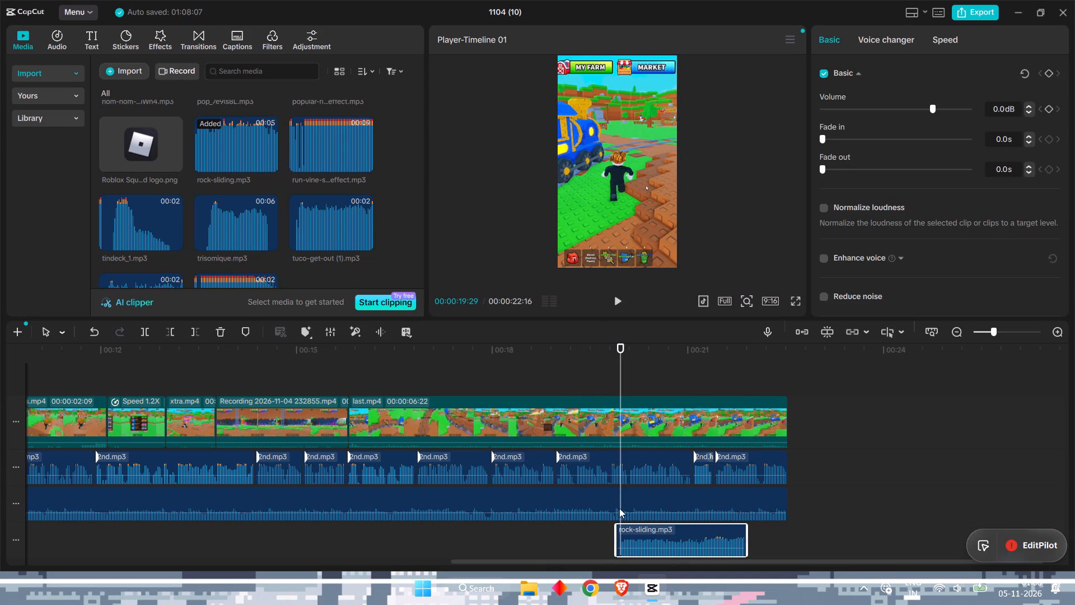
# Adjust the position of rock-sliding.mp3 against the playback so it starts at about 19.5 s.
pyautogui.moveTo(625, 525); pyautogui.dragTo(633, 526)
pyautogui.click(615, 308)
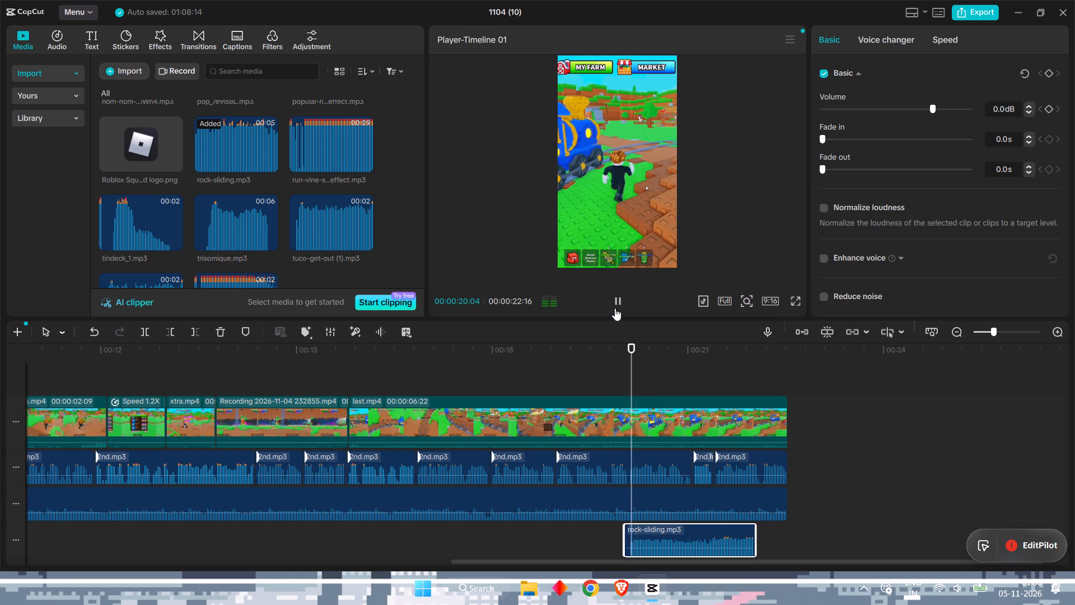
pyautogui.click(615, 308)
pyautogui.moveTo(637, 527); pyautogui.dragTo(613, 518)
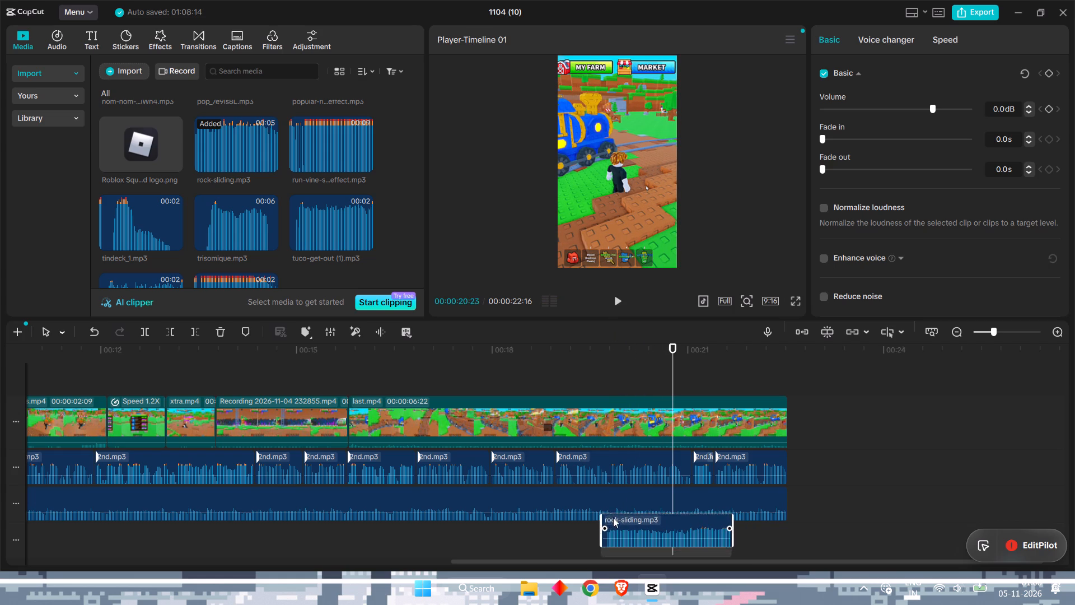
pyautogui.moveTo(613, 518); pyautogui.dragTo(602, 523)
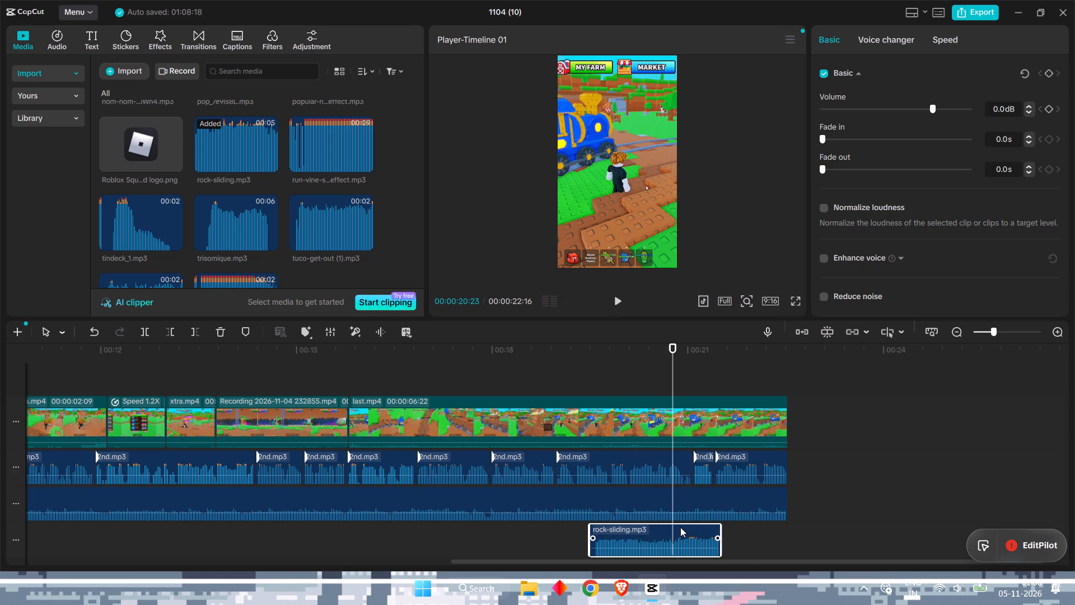
# Split rock-sliding.mp3 again at about 20.7 s and delete the remaining tail.
pyautogui.press('b')
pyautogui.click(666, 537)
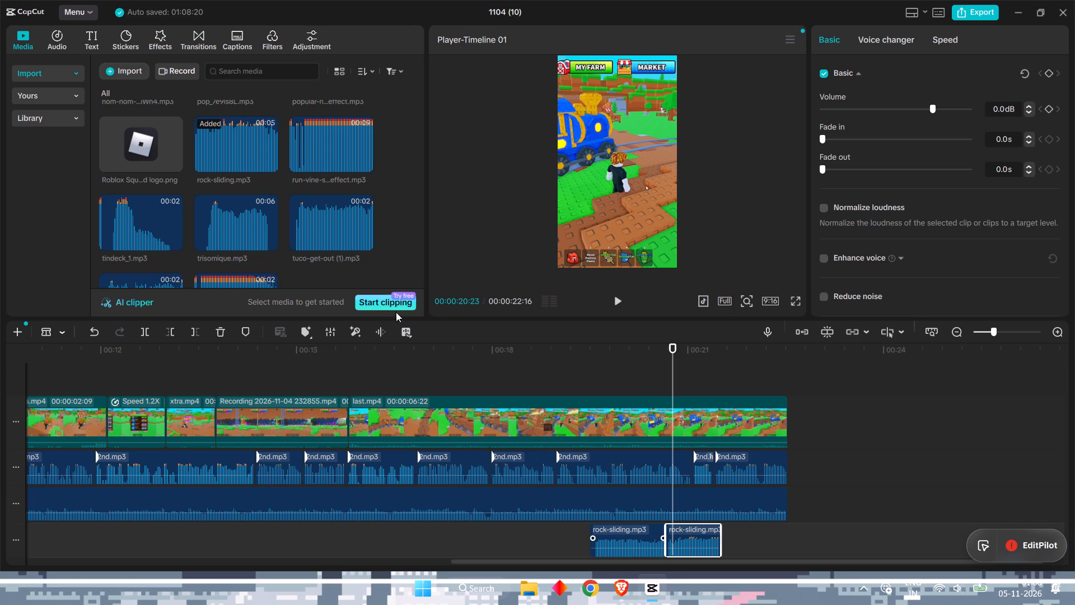
pyautogui.click(219, 334)
# Play from 00:00:18:10 to 00:00:21:03 to review the repositioned and shortened rock-sliding.mp3.
pyautogui.click(615, 302)
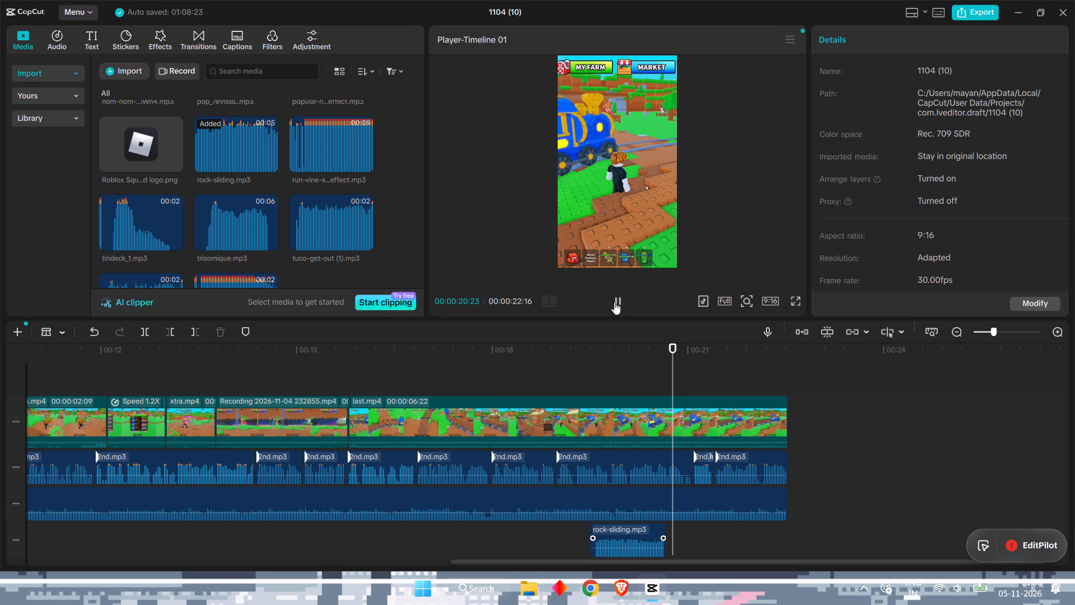
pyautogui.press('v')
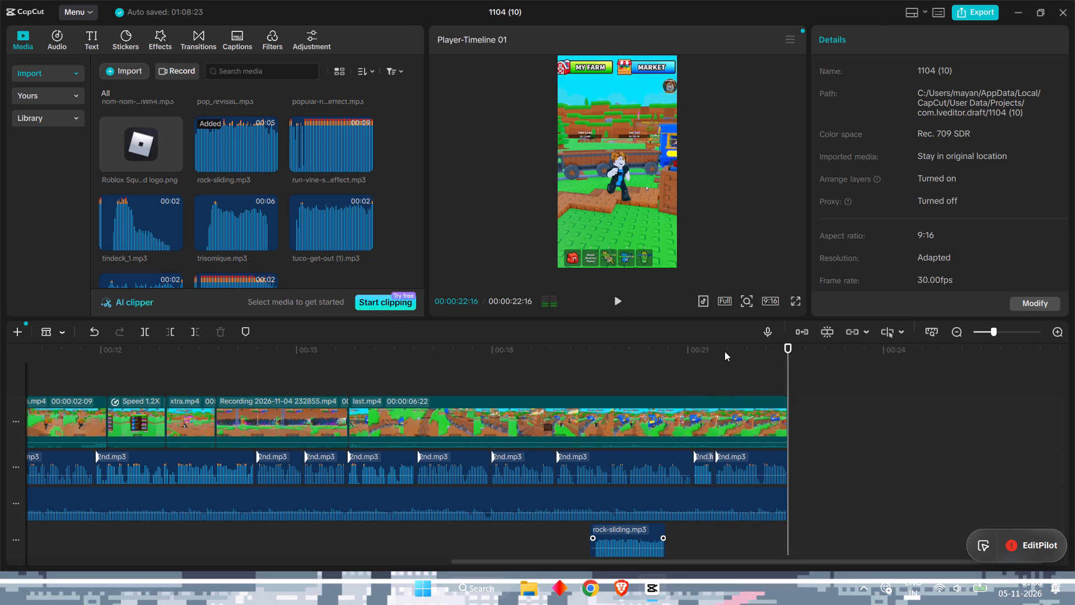
pyautogui.moveTo(786, 353); pyautogui.dragTo(514, 361)
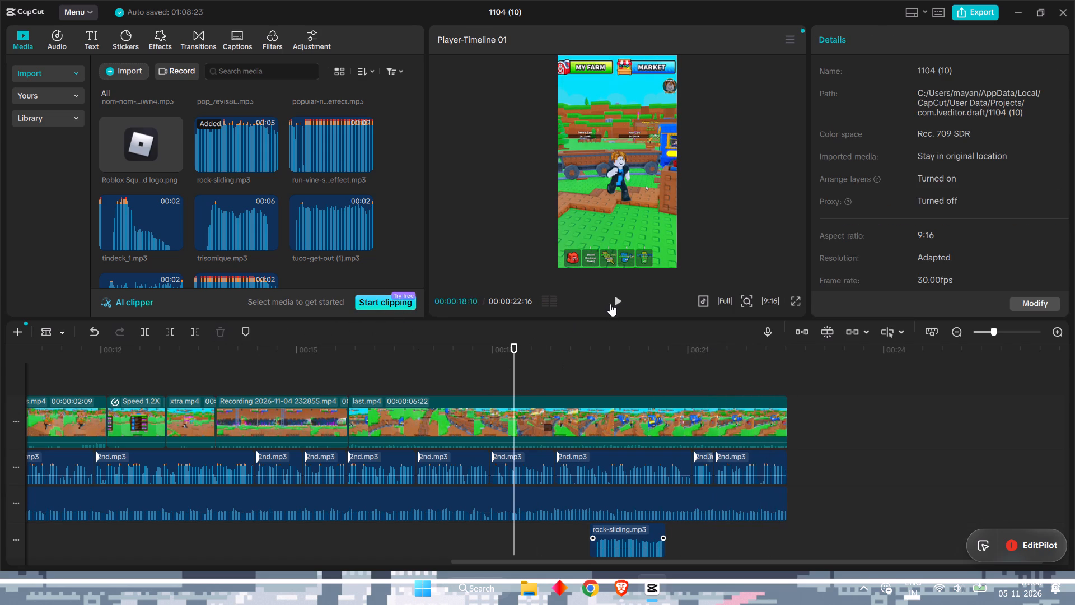
pyautogui.click(620, 300)
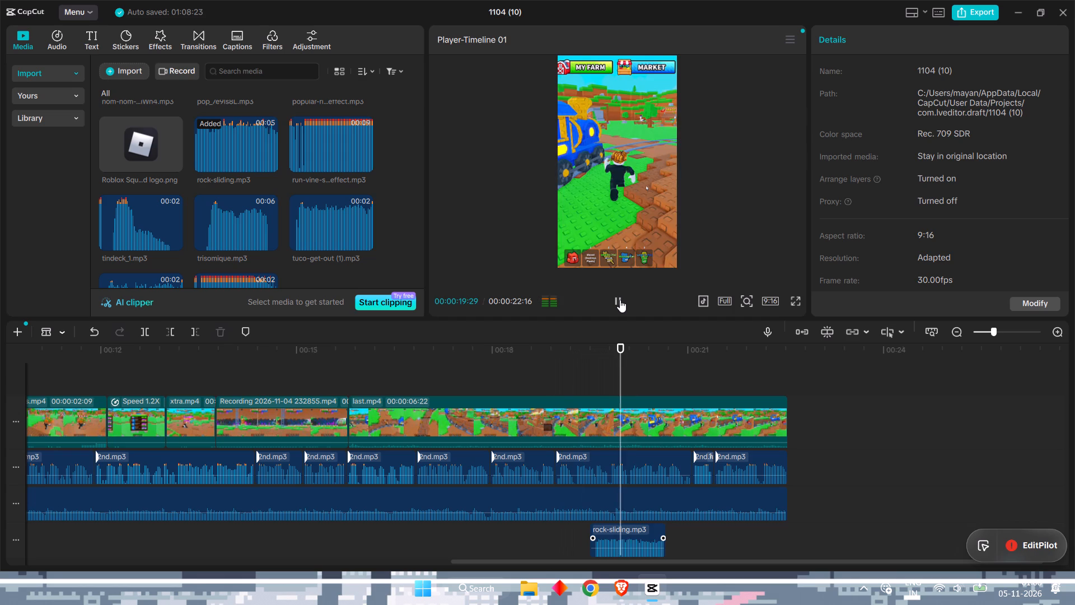
pyautogui.click(620, 300)
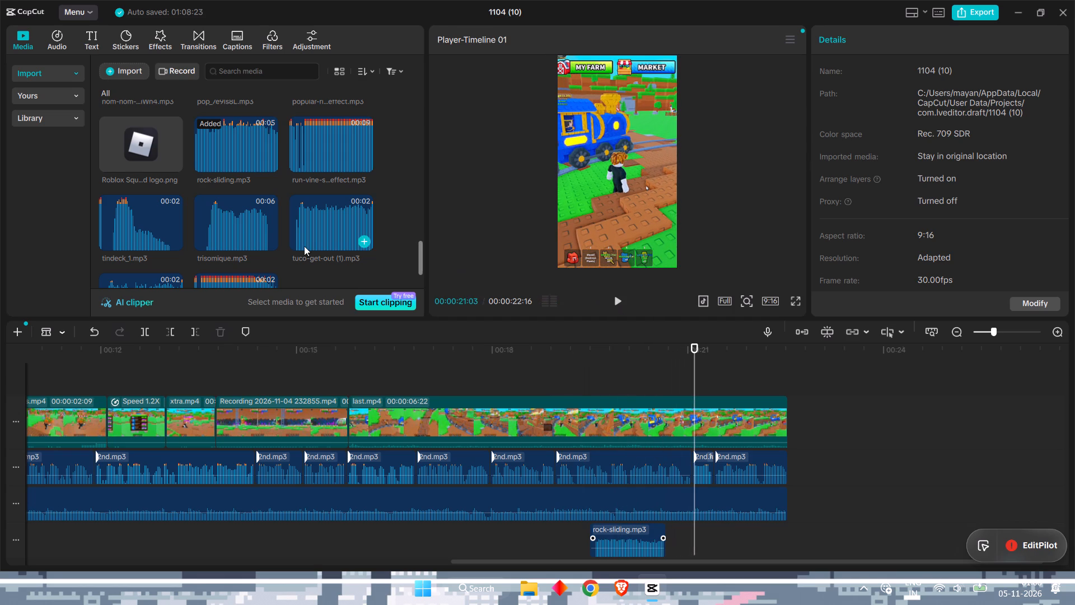
# Place Roblox Square Android logo.png on a track above the last clip, starting at 00:00:21:03.
pyautogui.moveTo(138, 136); pyautogui.dragTo(689, 374)
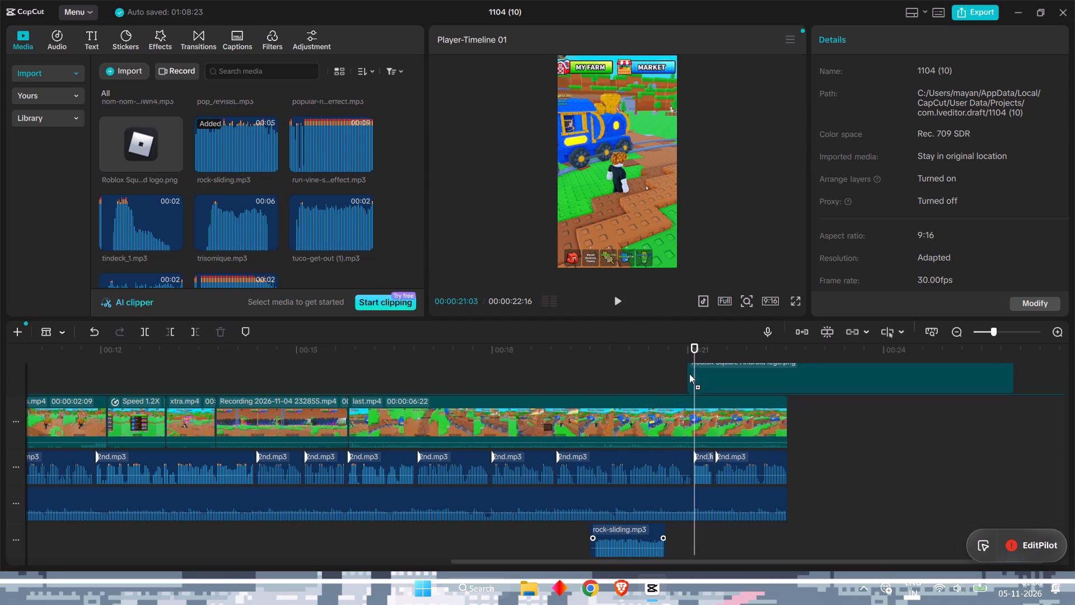
pyautogui.moveTo(689, 374); pyautogui.dragTo(693, 379)
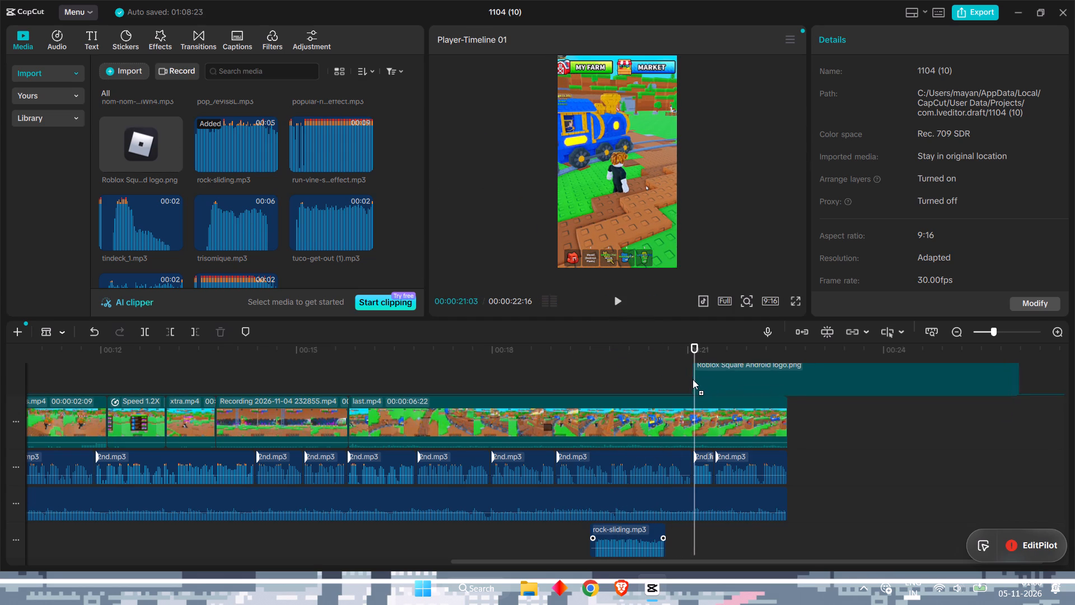
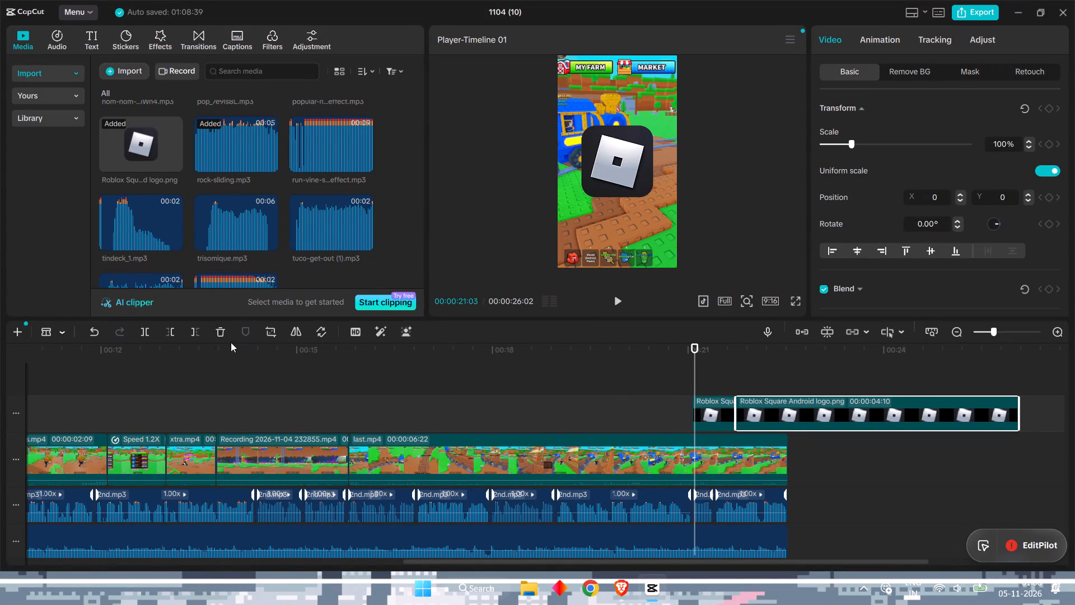
# Delete the longer trailing piece of the split Roblox Square Android logo.png overlay, keeping only the short piece starting at 00:00:21:03.
pyautogui.click(222, 330)
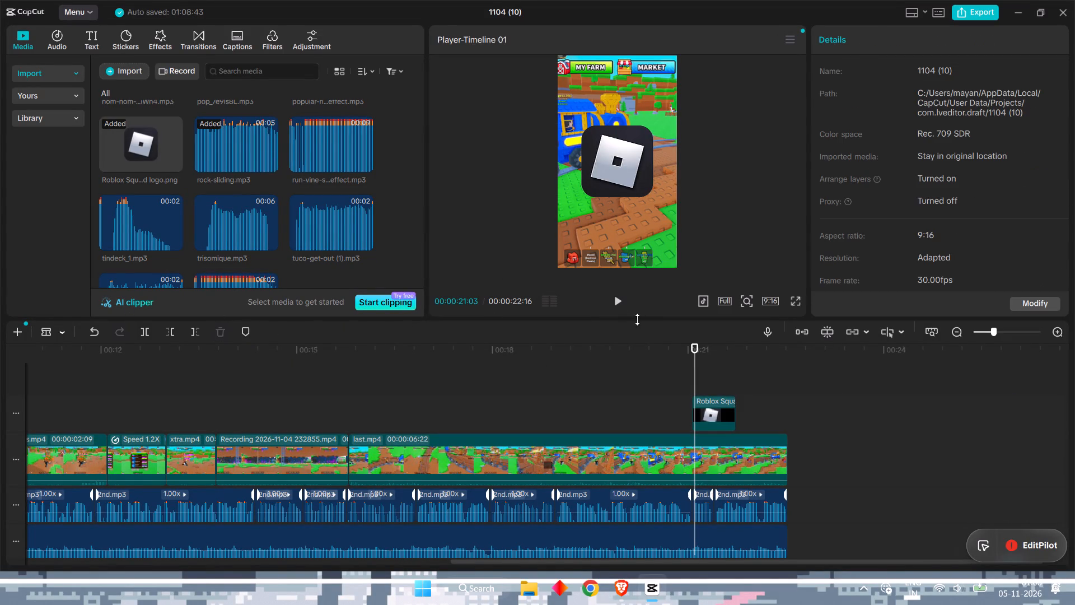
# Play the last clip from about 16 s through the end to review the sound effects and the shortened Roblox logo overlay.
pyautogui.moveTo(695, 349); pyautogui.dragTo(368, 346)
pyautogui.click(619, 299)
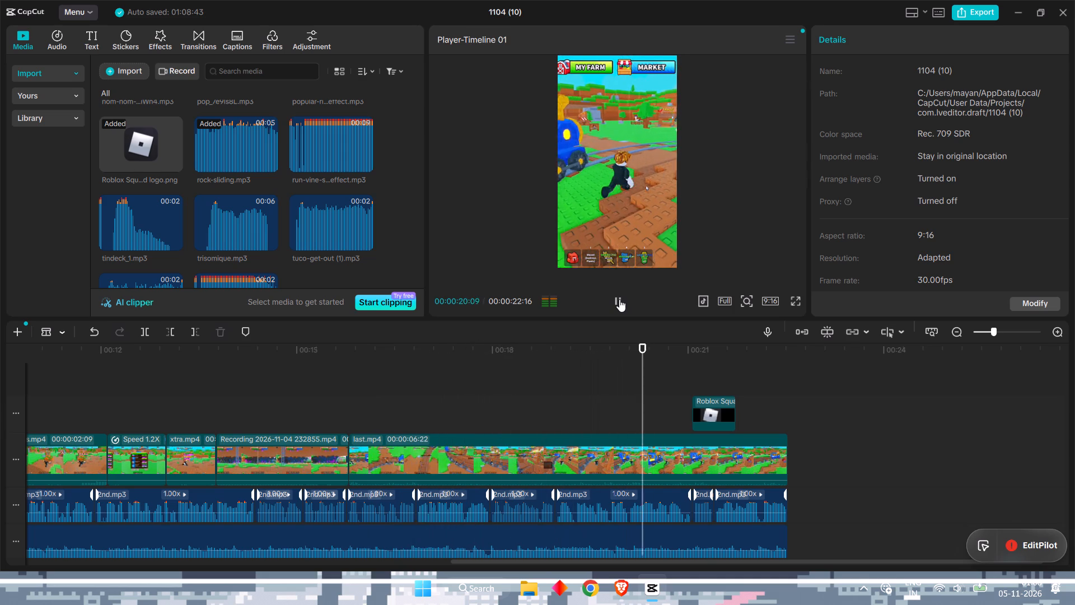
pyautogui.click(619, 299)
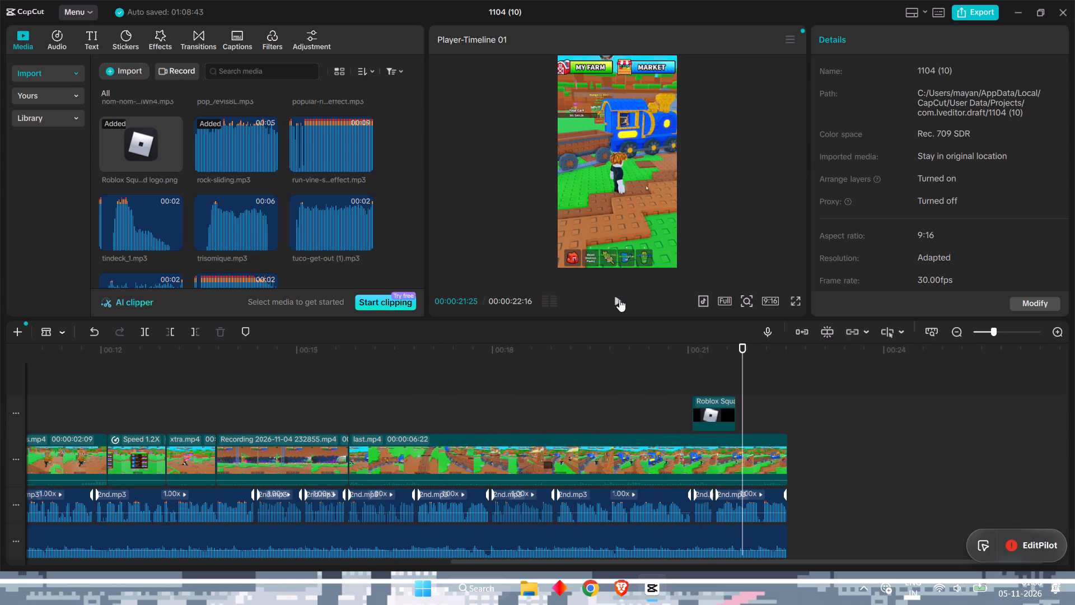
pyautogui.click(619, 299)
pyautogui.click(619, 299)
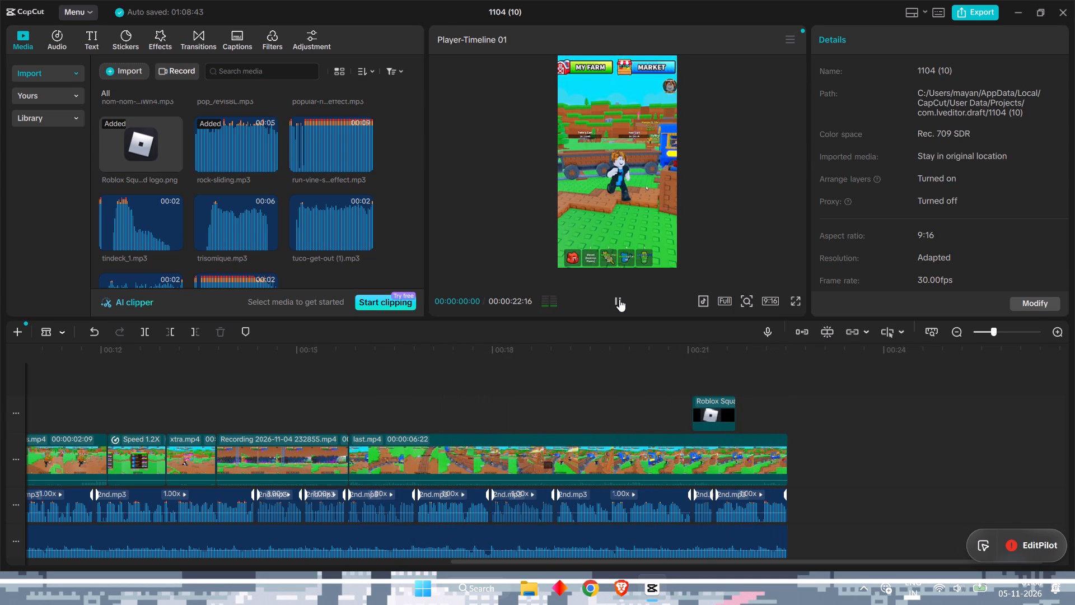
# Stop the timeline playback.
pyautogui.click(619, 299)
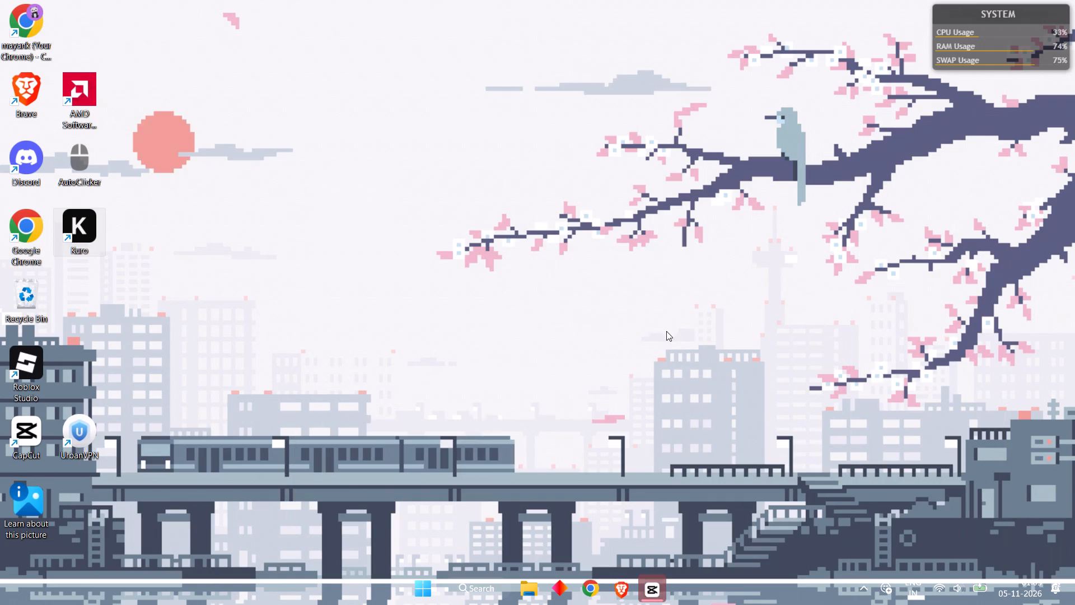
# Switch to File Explorer and look through the Downloads, Documents, Pictures and Music folders, previewing the Build a Ring Farm 2 Thumbnail image.
pyautogui.click(539, 588)
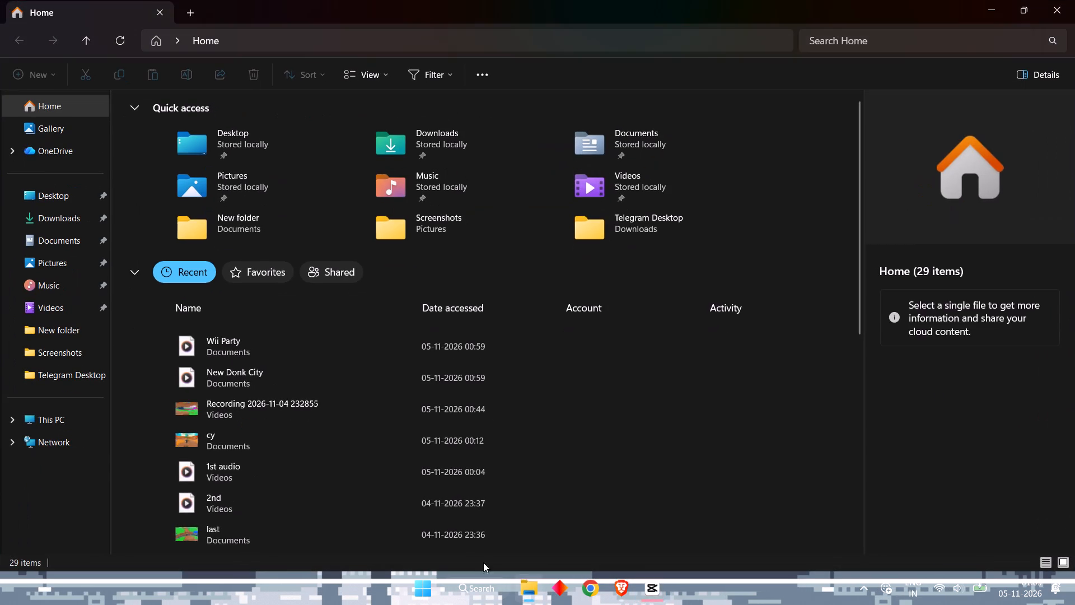
pyautogui.click(87, 229)
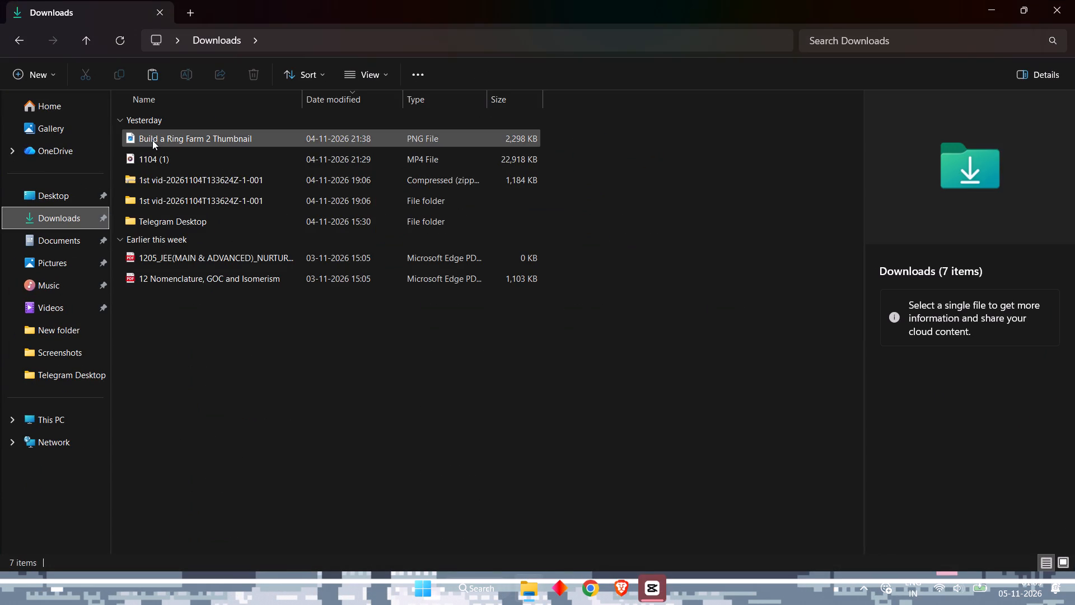
pyautogui.click(152, 140)
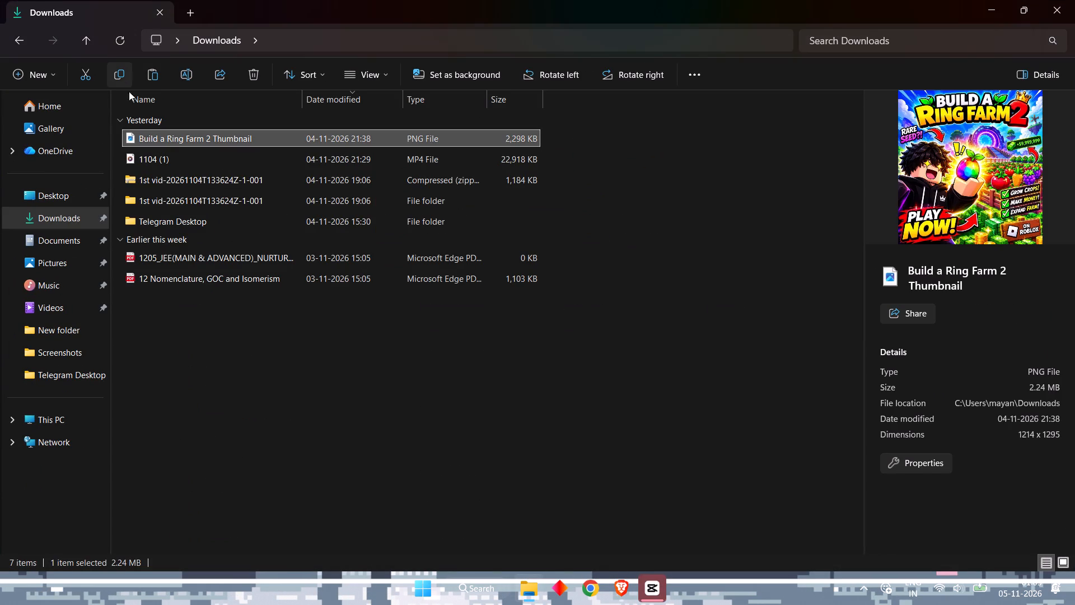
pyautogui.click(87, 243)
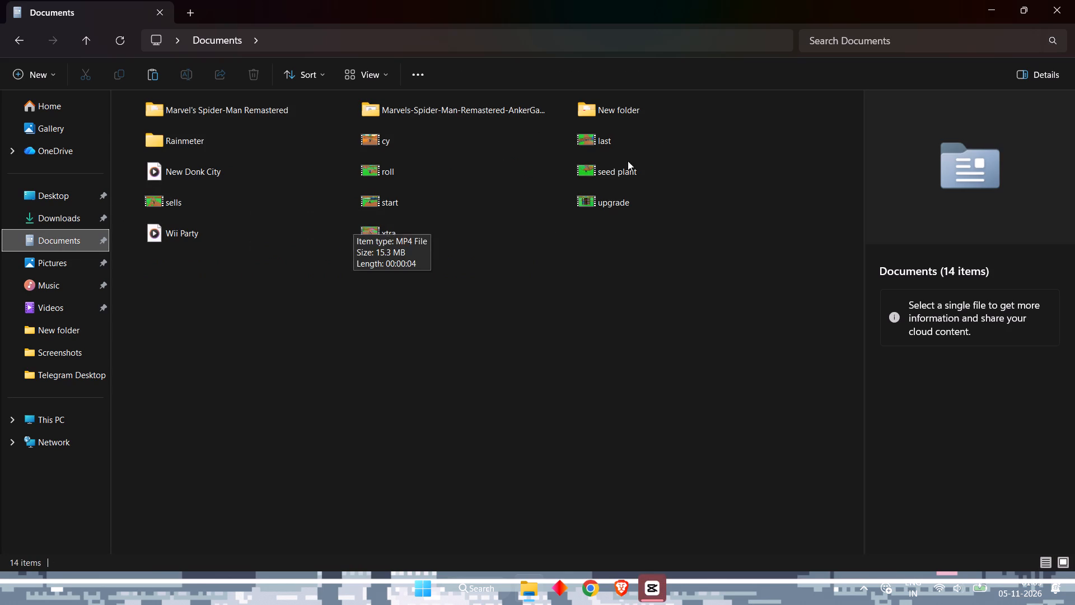
pyautogui.click(90, 248)
pyautogui.click(78, 265)
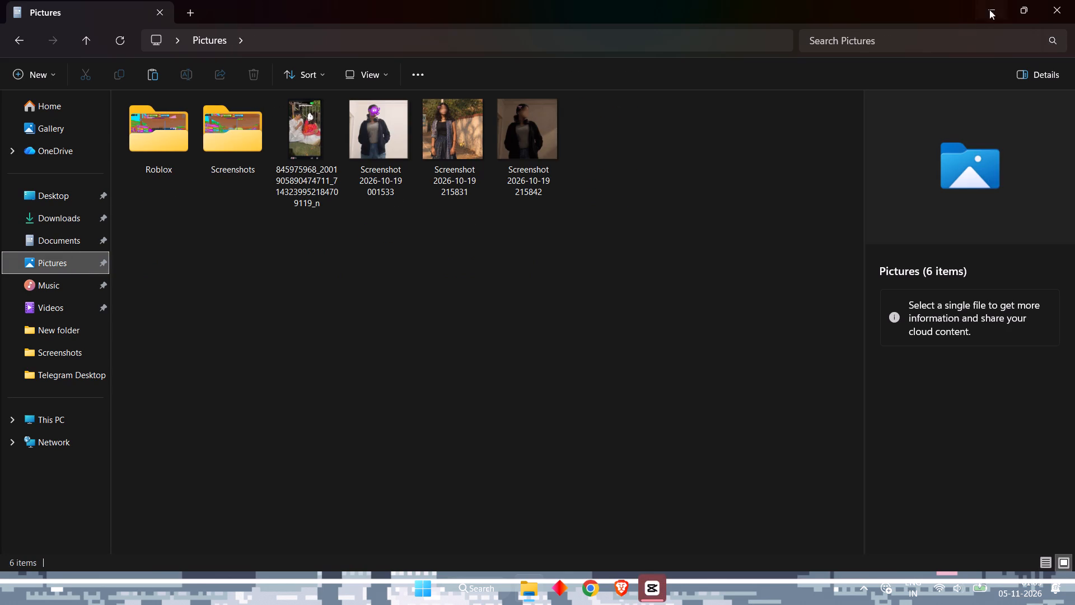
pyautogui.click(59, 284)
pyautogui.click(1074, 0)
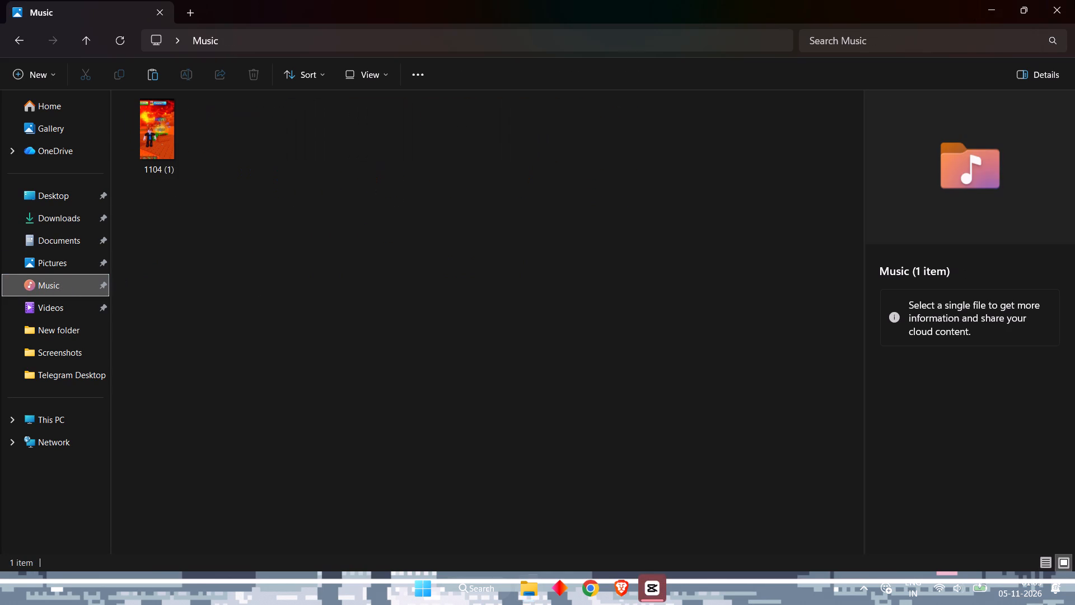
# Search Windows for "t" and launch the best match.
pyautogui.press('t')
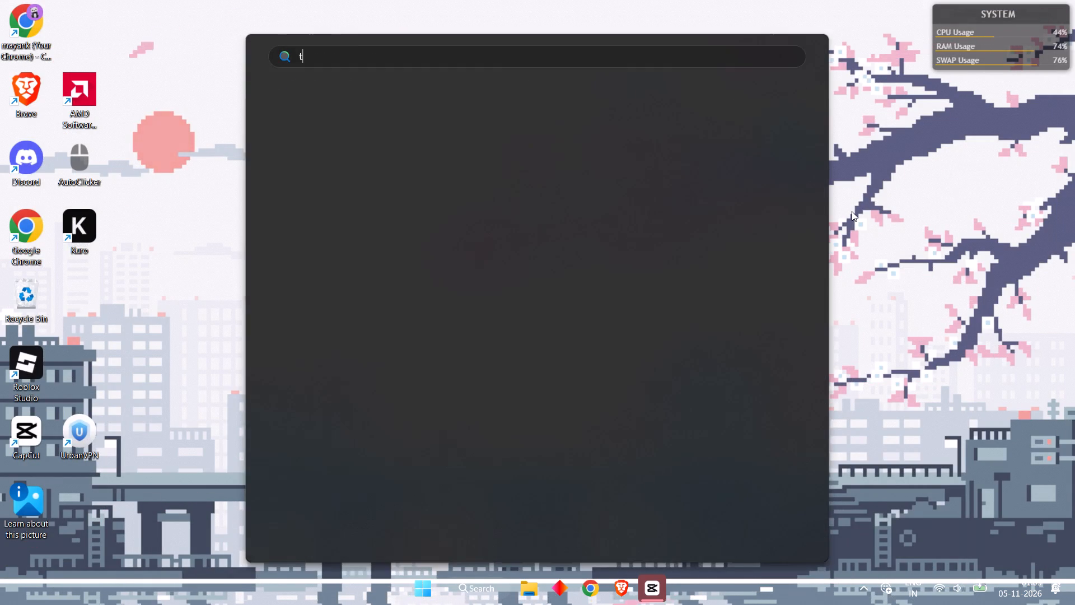
pyautogui.press('Return')
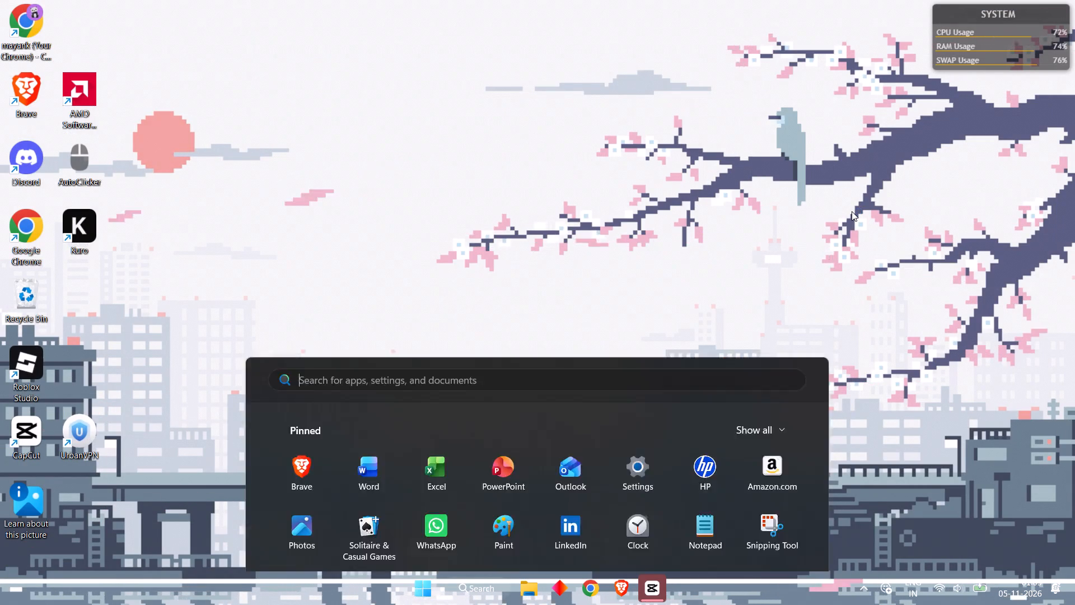
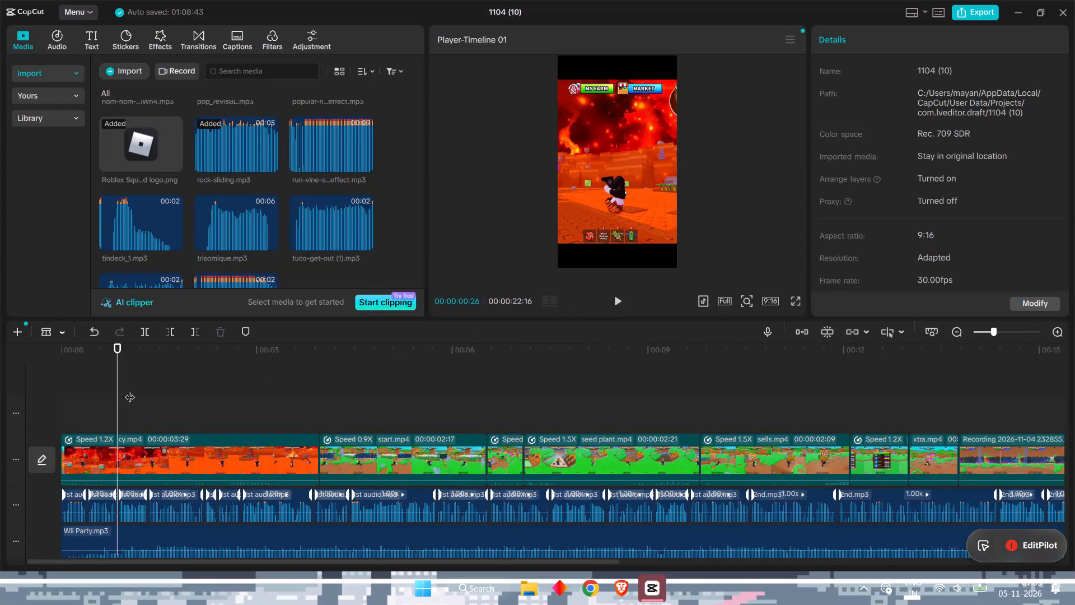
# Play the video from the beginning to 00:00:05:10 to review the opening clips and their audio.
pyautogui.moveTo(120, 345); pyautogui.dragTo(0, 421)
pyautogui.click(624, 300)
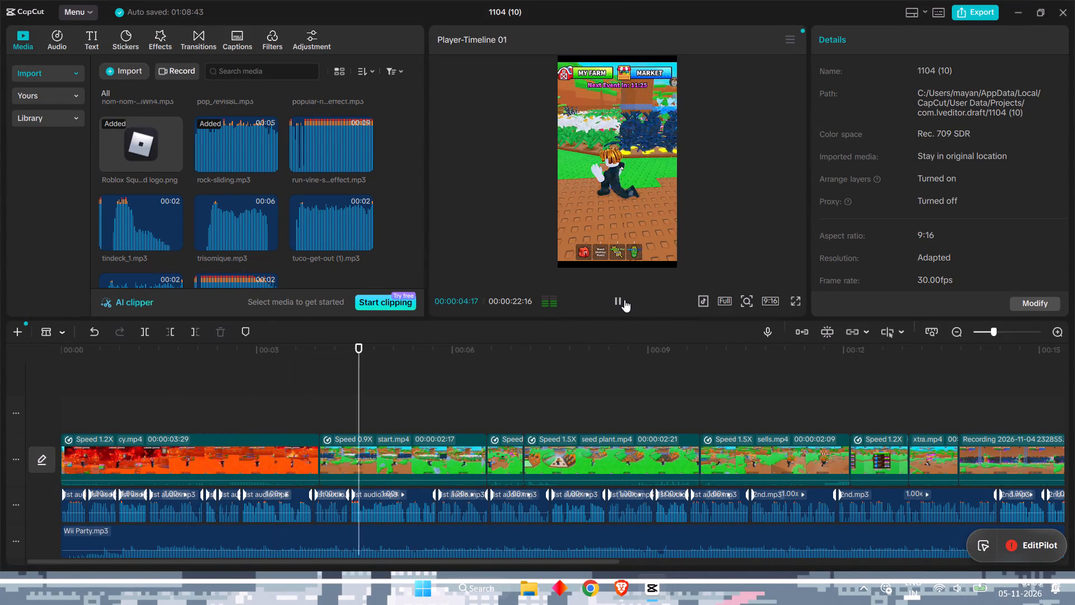
pyautogui.click(624, 300)
# Turn on loudness normalization for the popular-riser-metallic-sound-effect clip on the lower audio track.
pyautogui.scroll(-1, 447, 527)
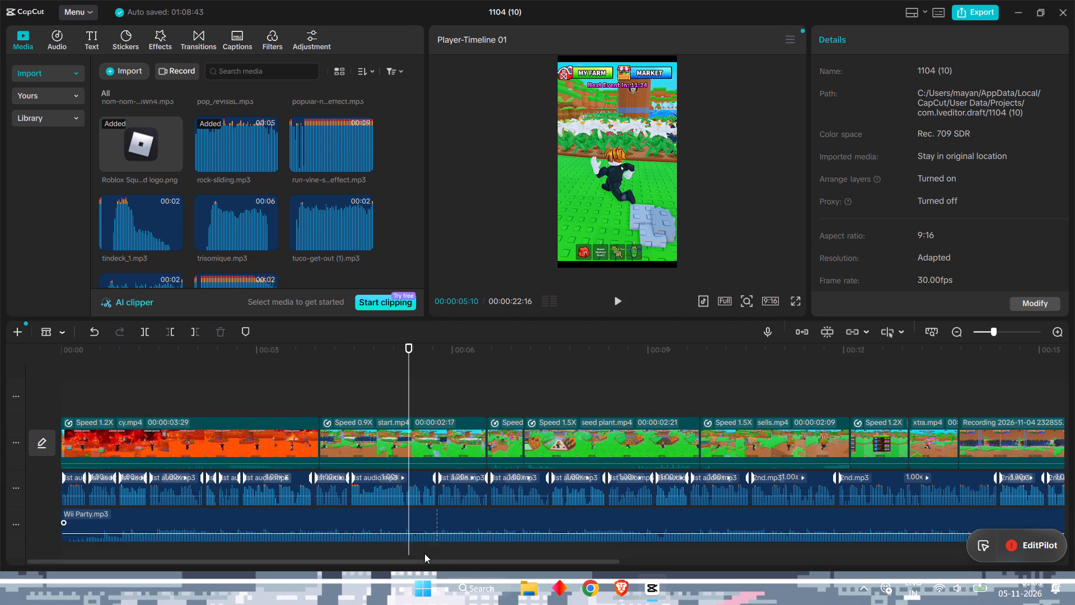
pyautogui.scroll(-7, 410, 563)
pyautogui.rightClick(310, 486)
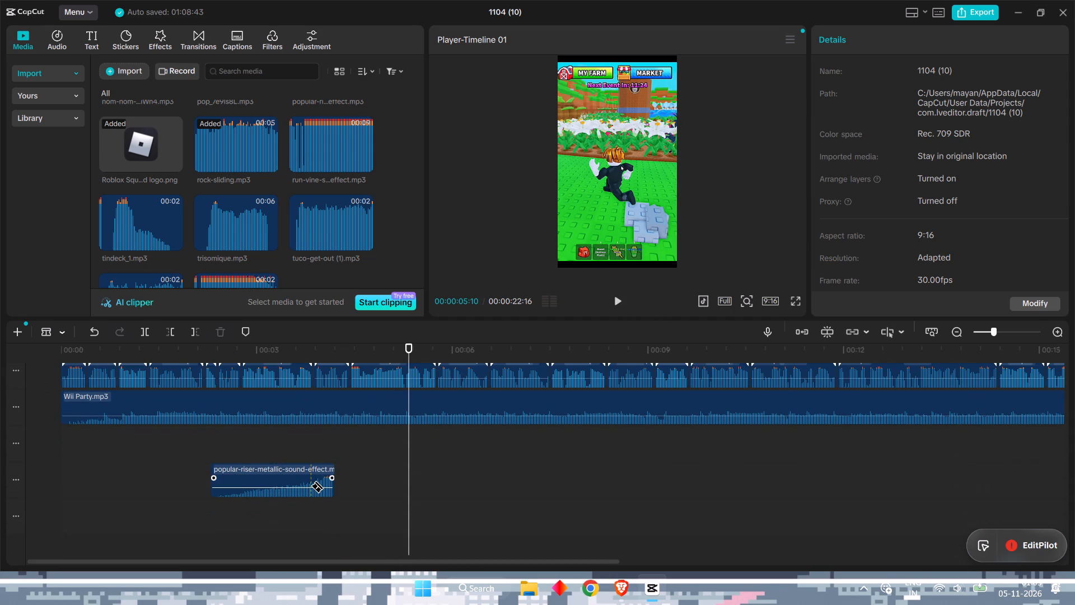
pyautogui.click(826, 209)
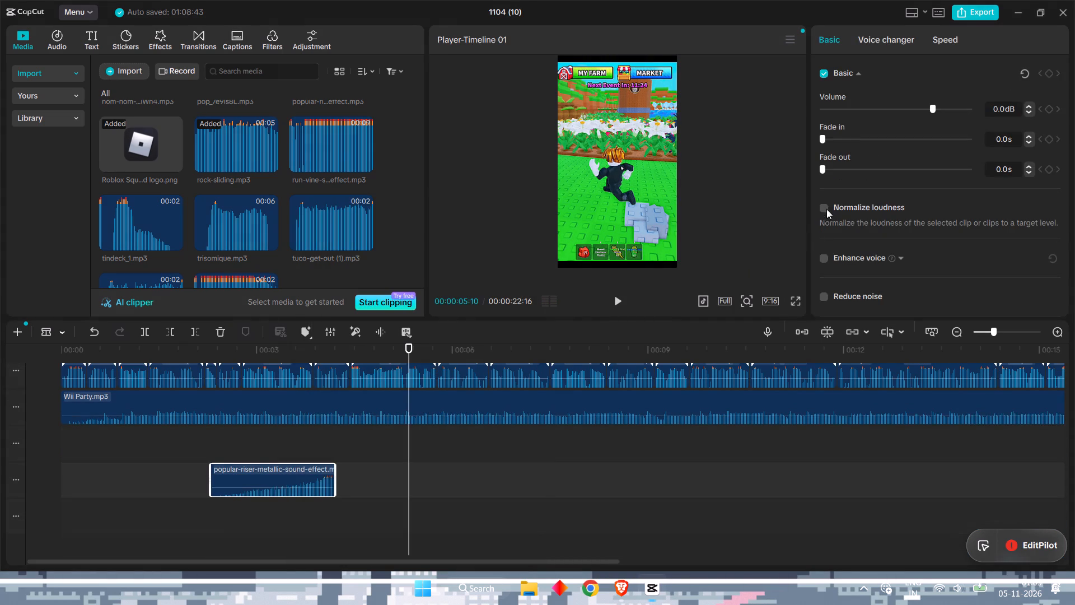
# Normalize the loudness of the popular-riser-metallic-sound-effect clip and lower its volume to -0.2 dB.
pyautogui.click(826, 209)
pyautogui.doubleClick(1031, 114)
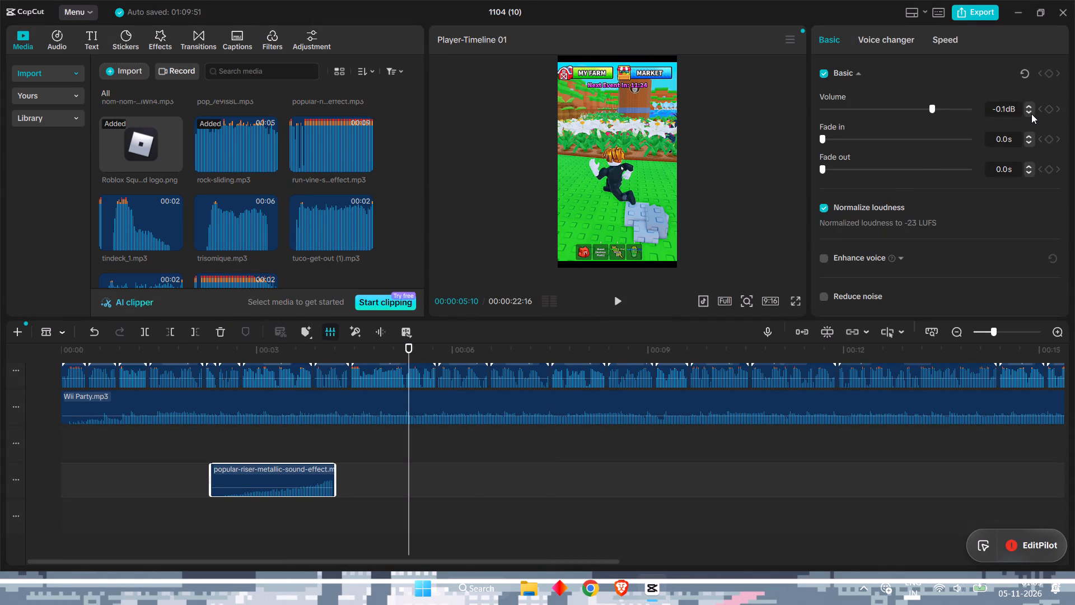
# Undo the accidental split of correct.mp3, normalize the clip's loudness and lower its volume to -0.2 dB.
pyautogui.hscroll(-4, 942, 228)
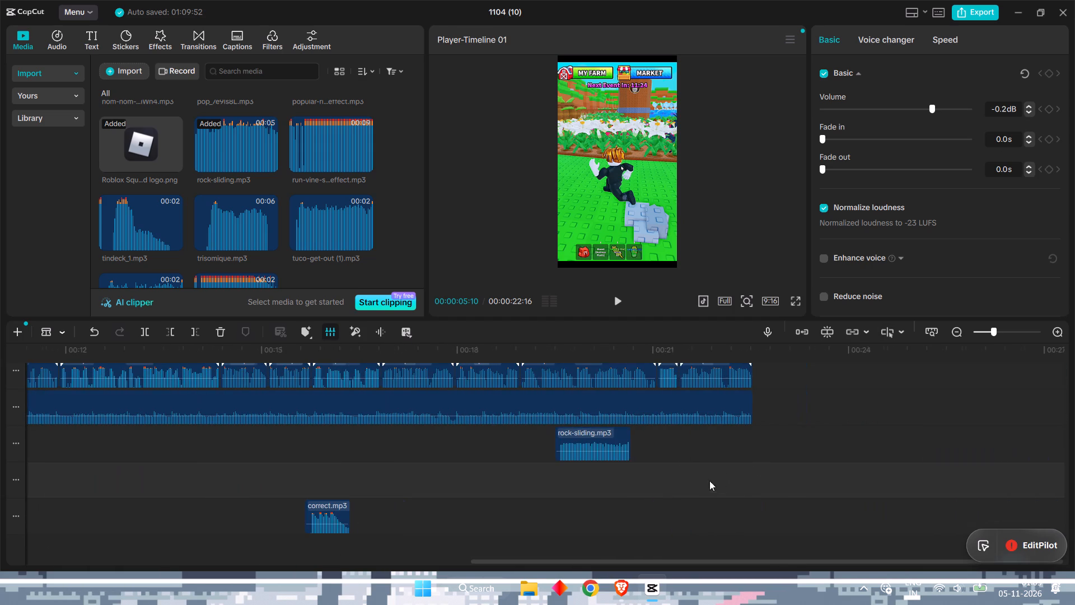
pyautogui.hscroll(-1, 709, 481)
pyautogui.click(319, 511)
pyautogui.hotkey('ctrl', 'z')
pyautogui.press('a')
pyautogui.click(314, 509)
pyautogui.click(822, 208)
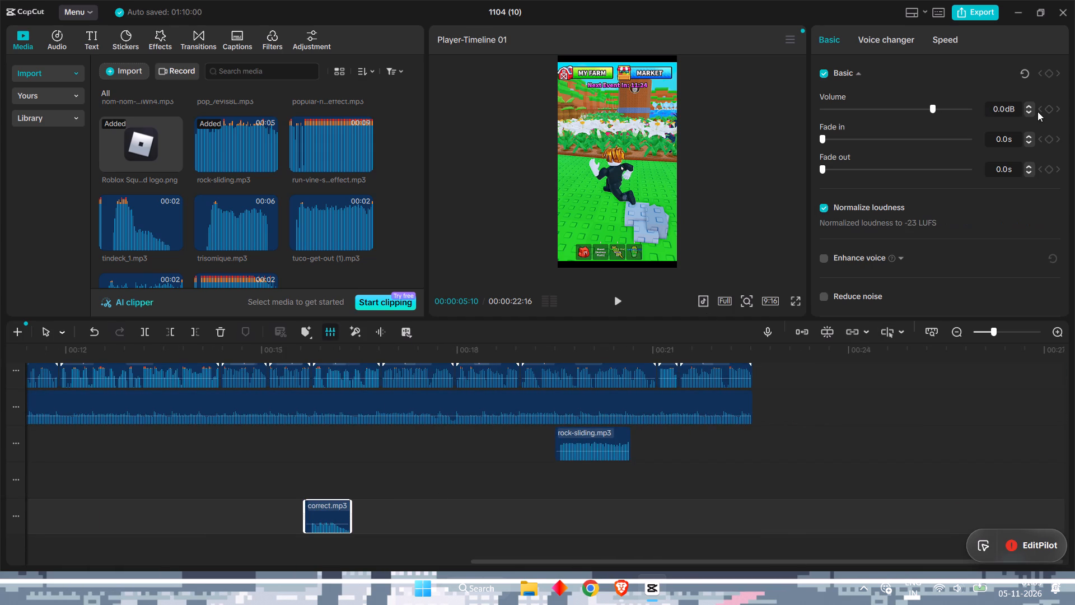
pyautogui.doubleClick(1032, 112)
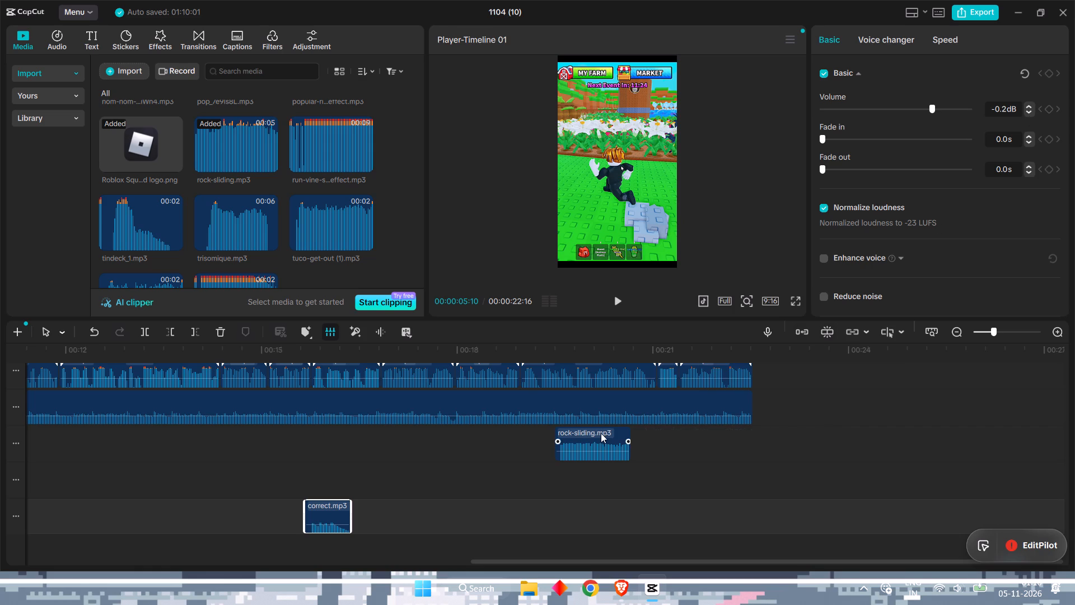
# Normalize the loudness of the rock-sliding.mp3 clip and lower its volume to -0.3 dB.
pyautogui.click(598, 433)
pyautogui.click(827, 213)
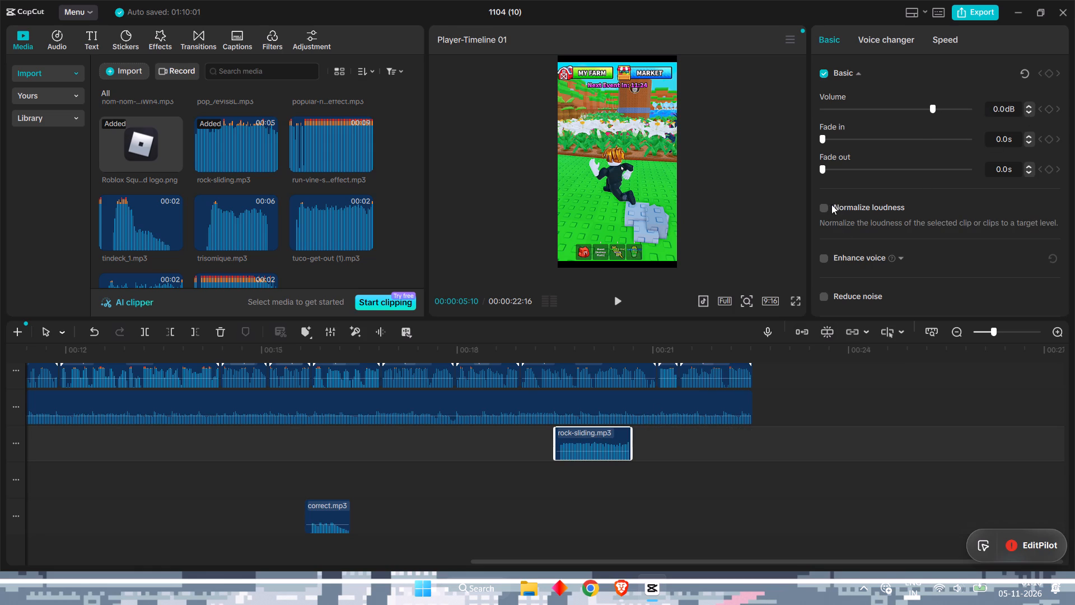
pyautogui.click(820, 207)
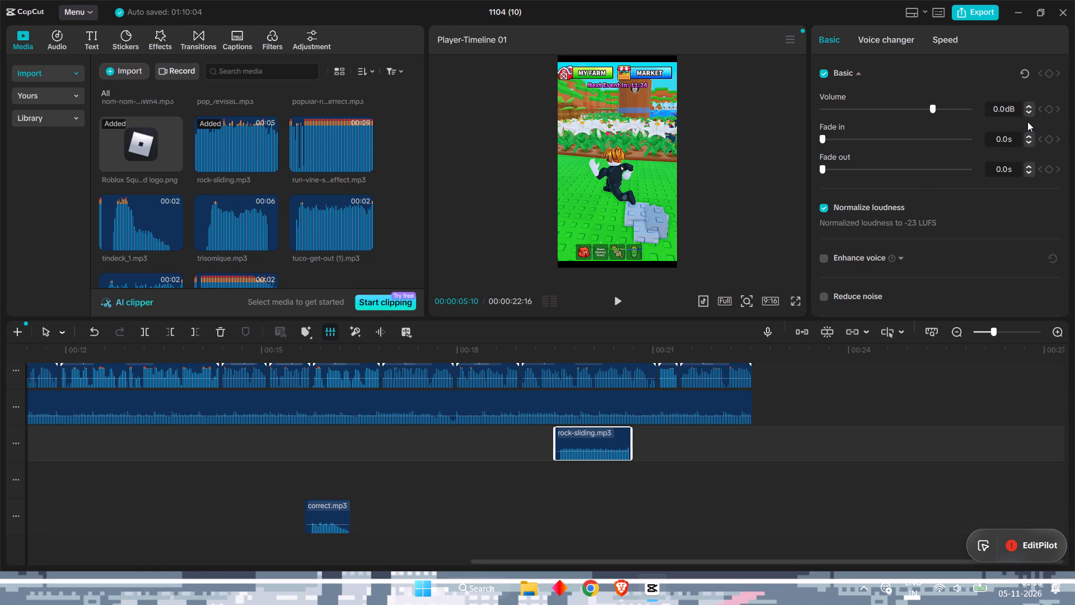
pyautogui.click(1027, 117)
pyautogui.click(1027, 115)
pyautogui.tripleClick(1027, 112)
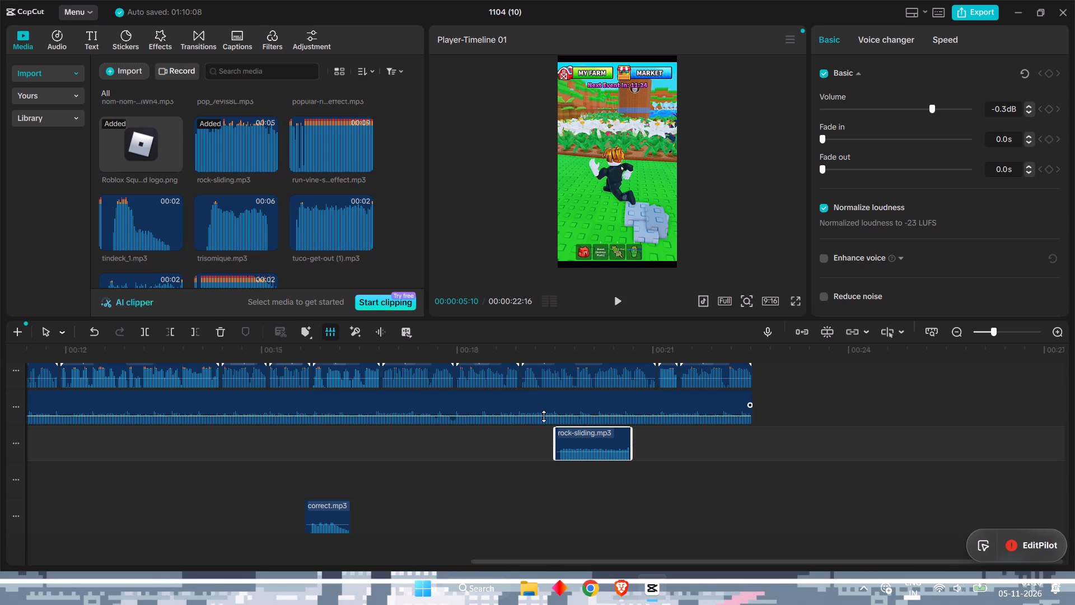
# Play the short from about 5 s through the end and briefly from the start to review the sound balance and closing logo.
pyautogui.scroll(1, 544, 416)
pyautogui.click(610, 298)
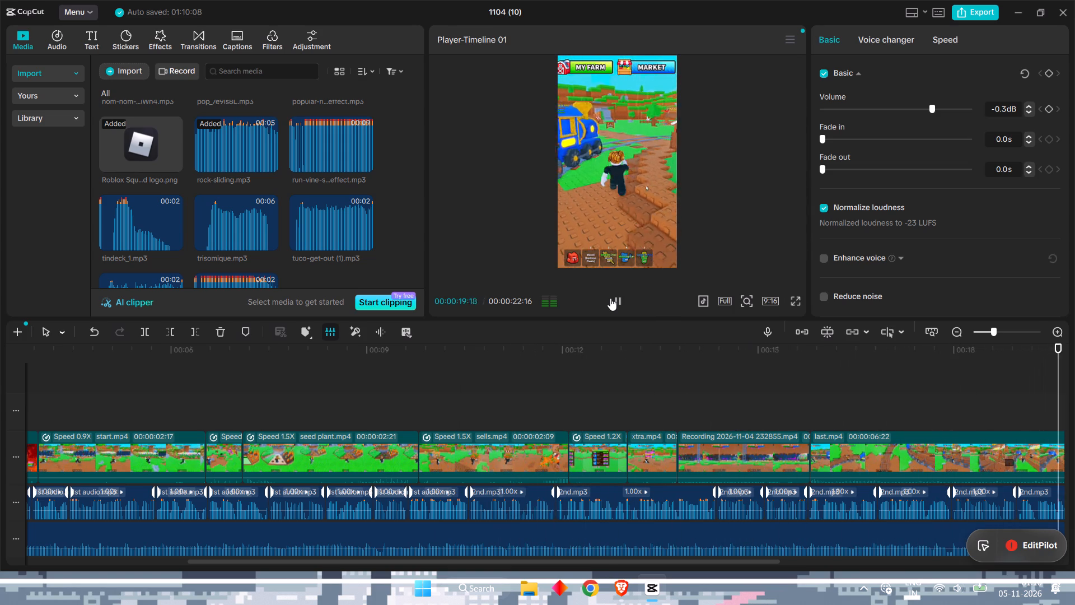
pyautogui.click(610, 298)
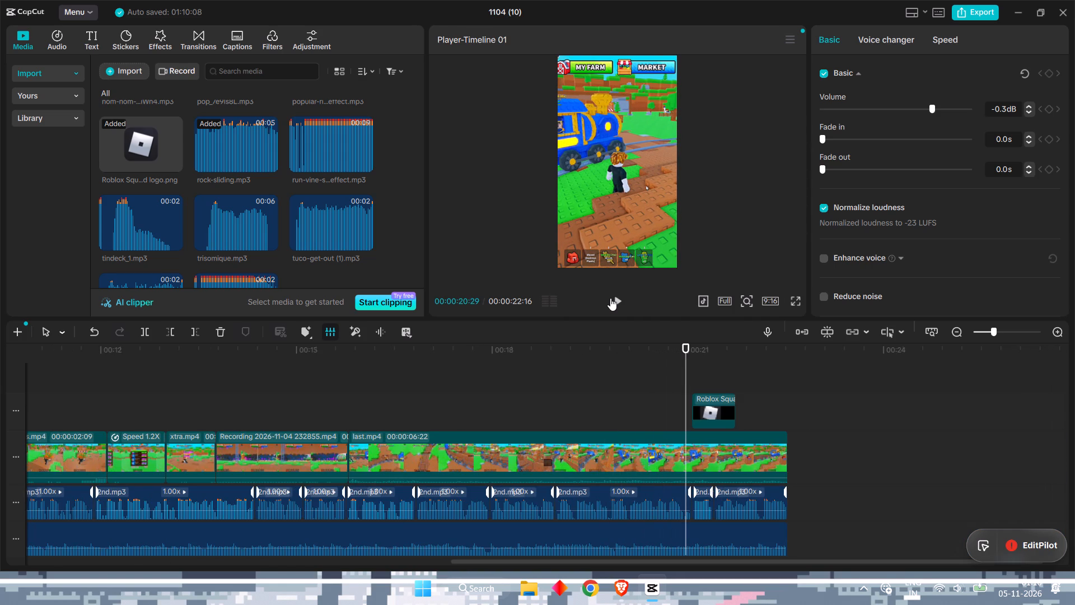
pyautogui.click(610, 298)
pyautogui.click(610, 298)
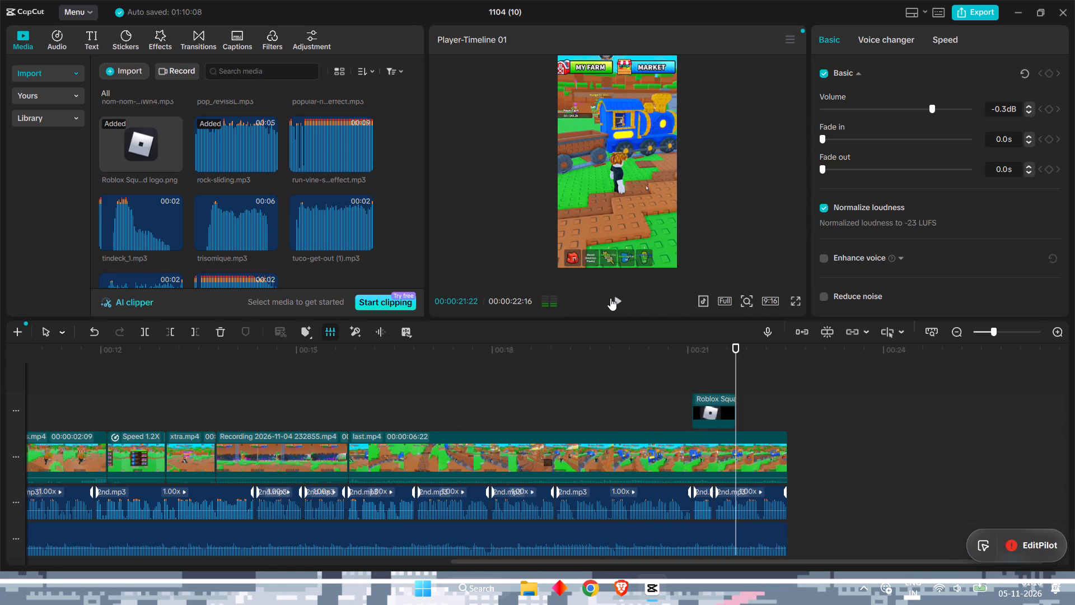
pyautogui.click(610, 298)
pyautogui.click(610, 298)
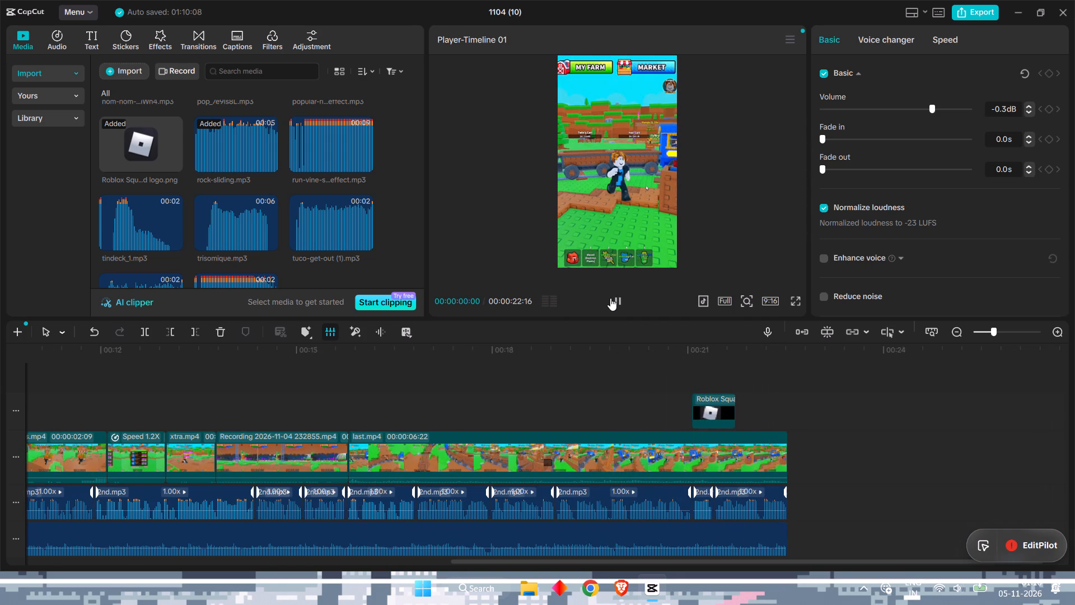
pyautogui.click(614, 305)
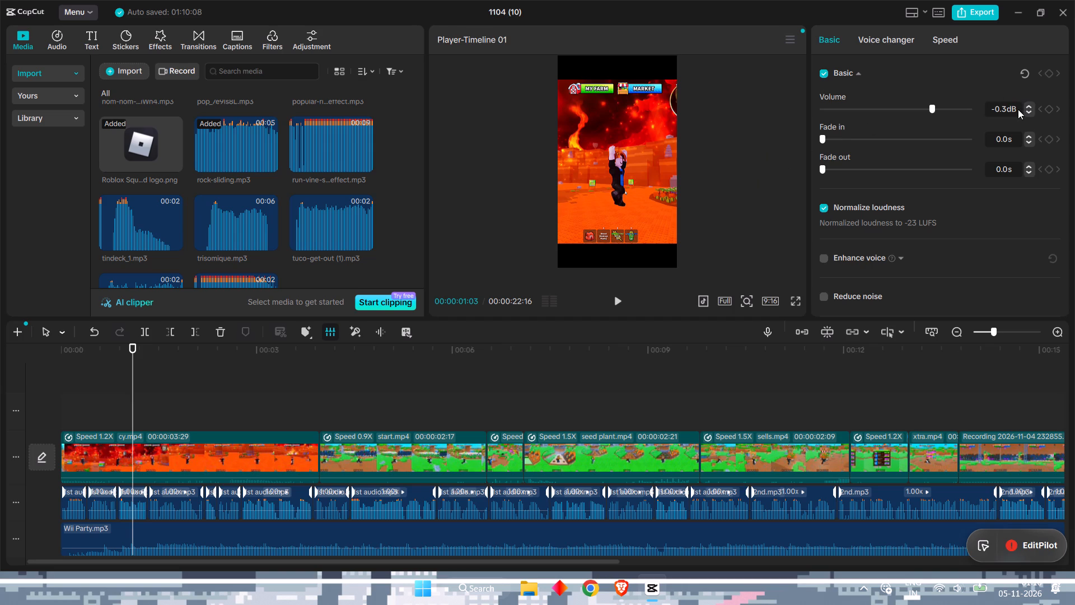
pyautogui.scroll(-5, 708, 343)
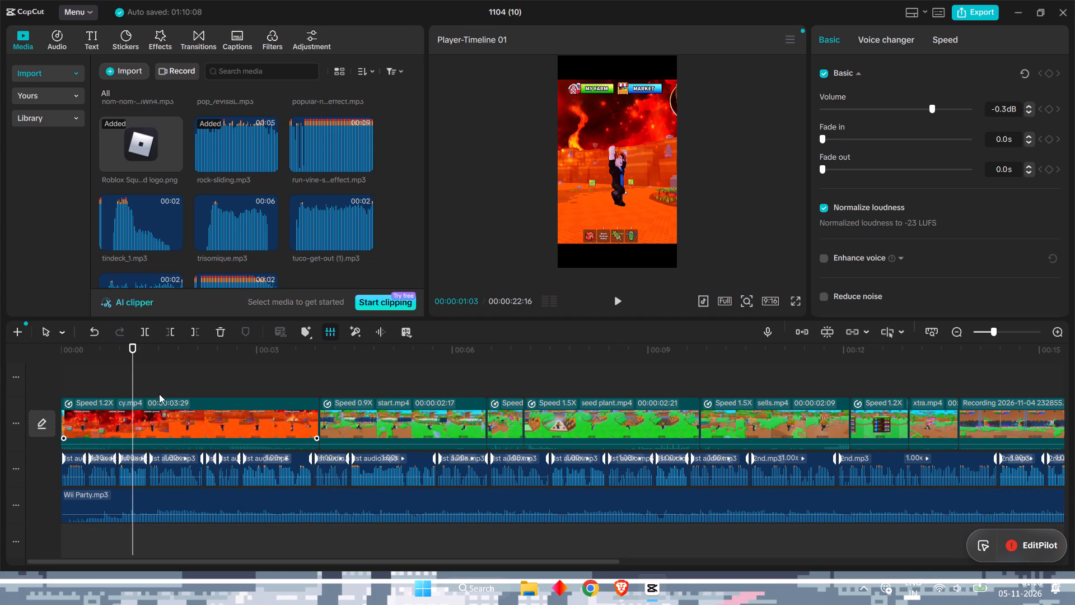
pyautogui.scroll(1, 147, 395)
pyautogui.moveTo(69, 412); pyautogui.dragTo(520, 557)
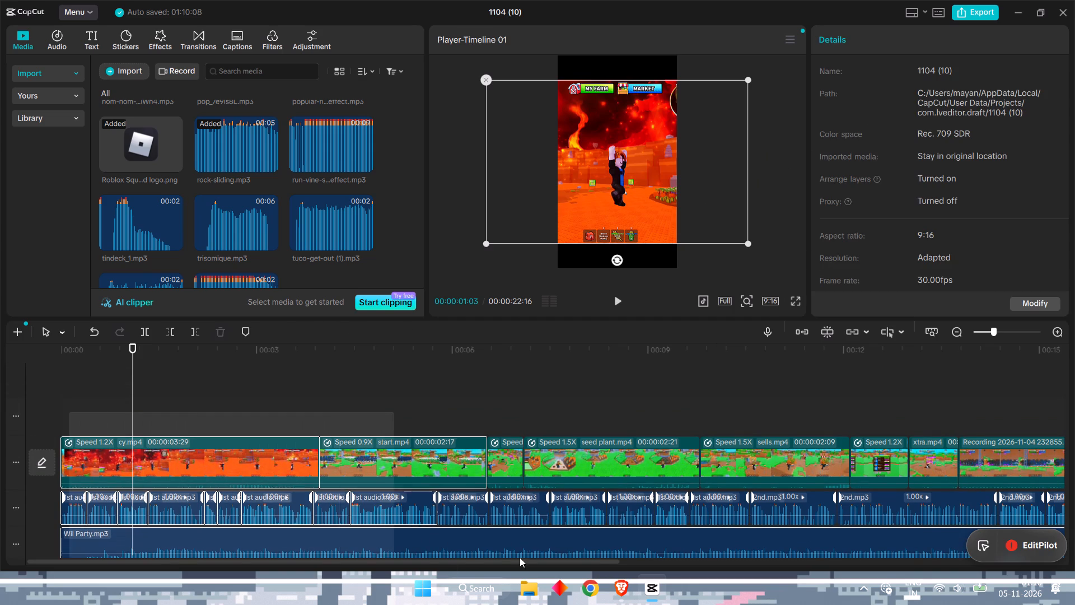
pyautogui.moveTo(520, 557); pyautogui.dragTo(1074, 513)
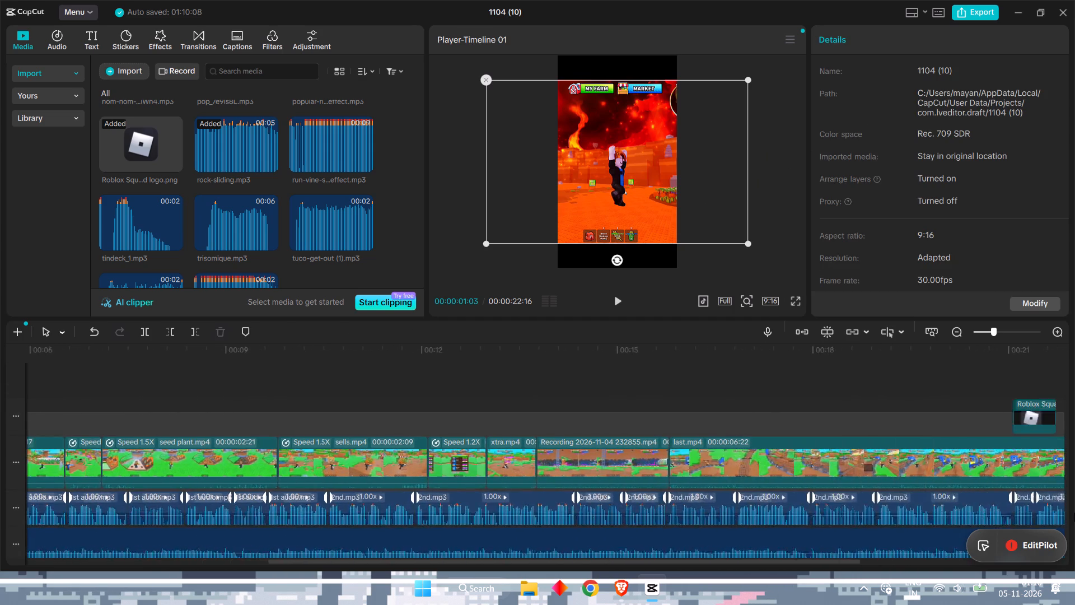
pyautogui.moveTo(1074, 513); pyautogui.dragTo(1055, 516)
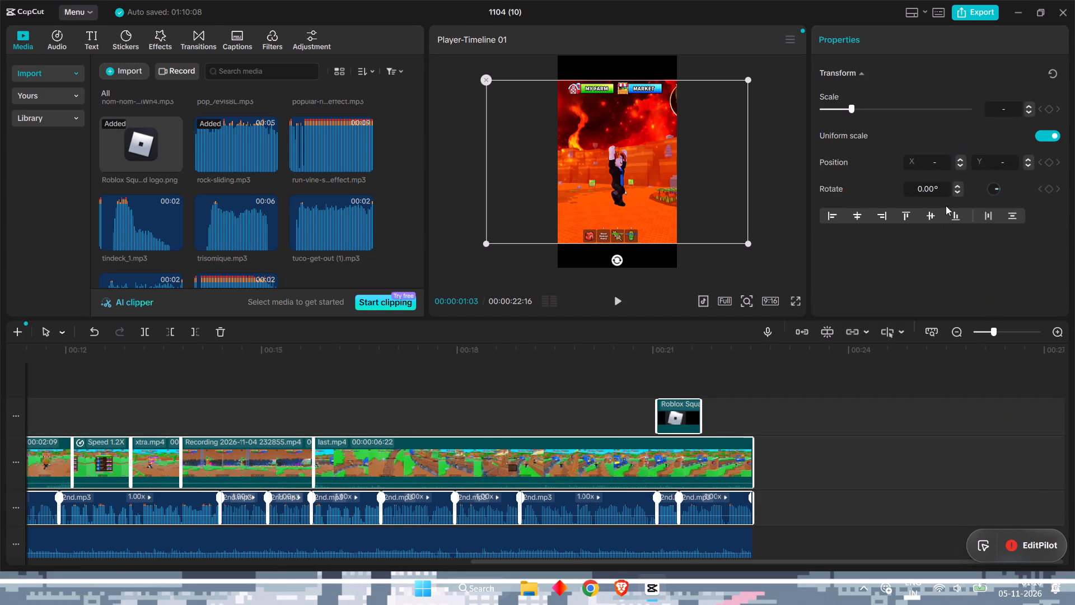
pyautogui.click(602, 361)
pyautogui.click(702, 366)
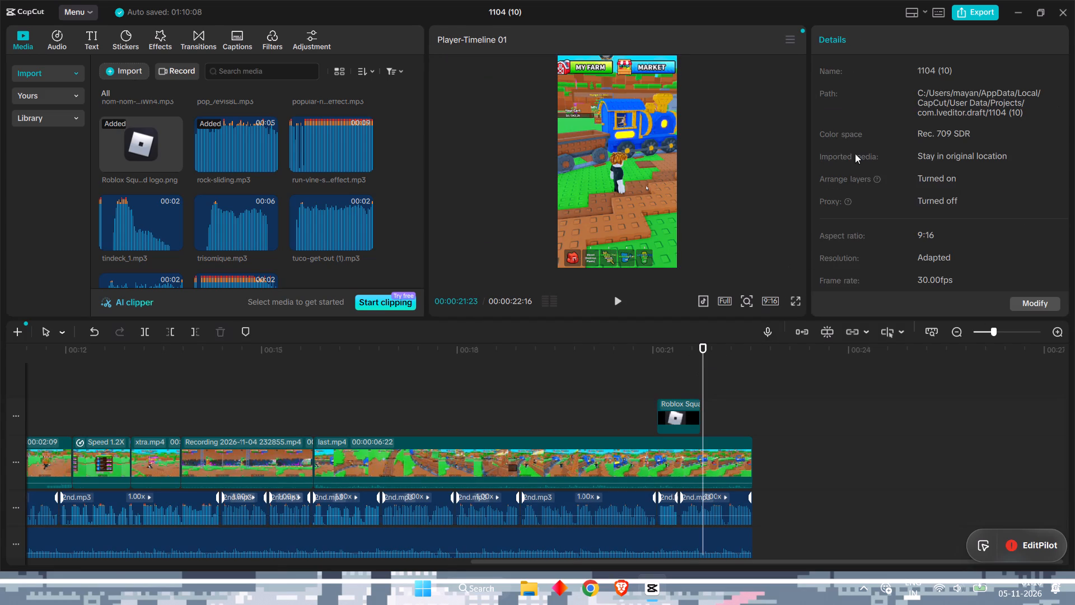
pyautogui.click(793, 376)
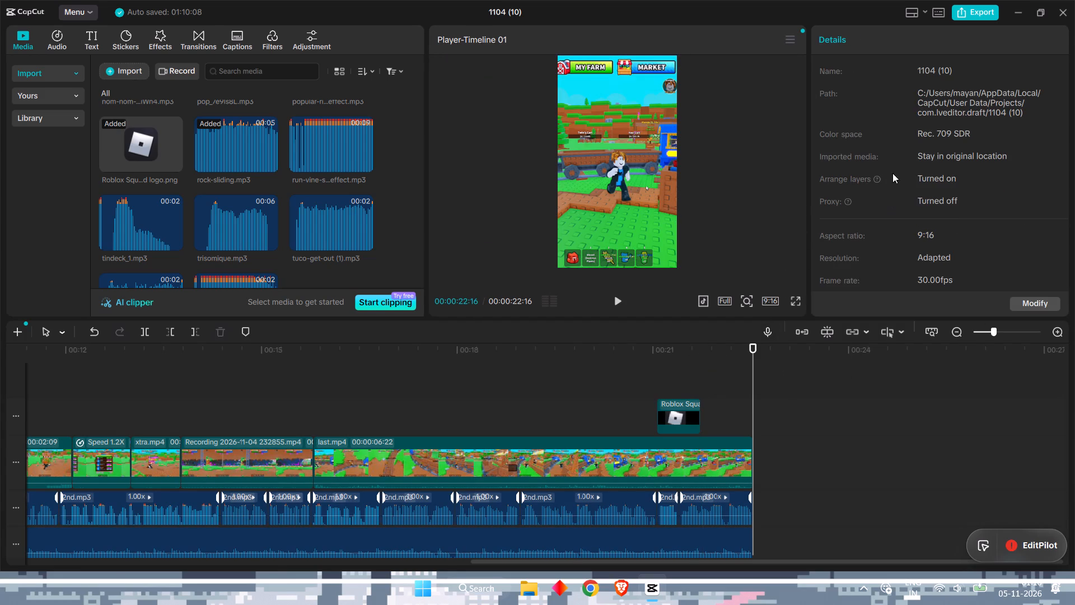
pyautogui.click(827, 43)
# Select all the video clips on the main track, from cy.mp4 to last.mp4, and open their basic colour adjustment settings.
pyautogui.keyDown('ctrl'); pyautogui.scroll(-18, 834, 518); pyautogui.keyUp('ctrl')
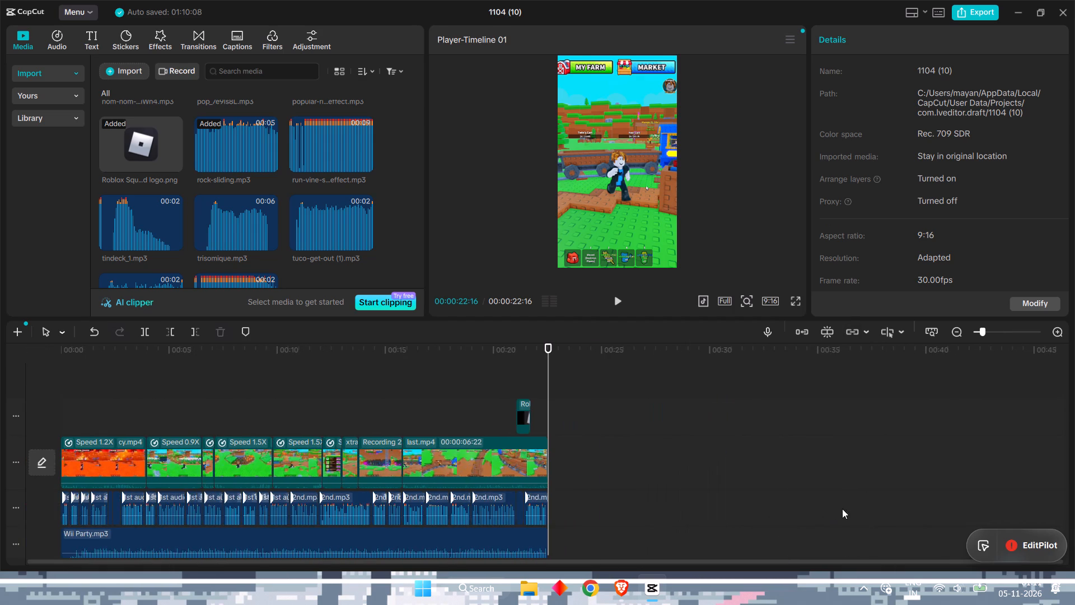
pyautogui.scroll(-1, 803, 519)
pyautogui.scroll(1, 670, 462)
pyautogui.moveTo(608, 395); pyautogui.dragTo(344, 371)
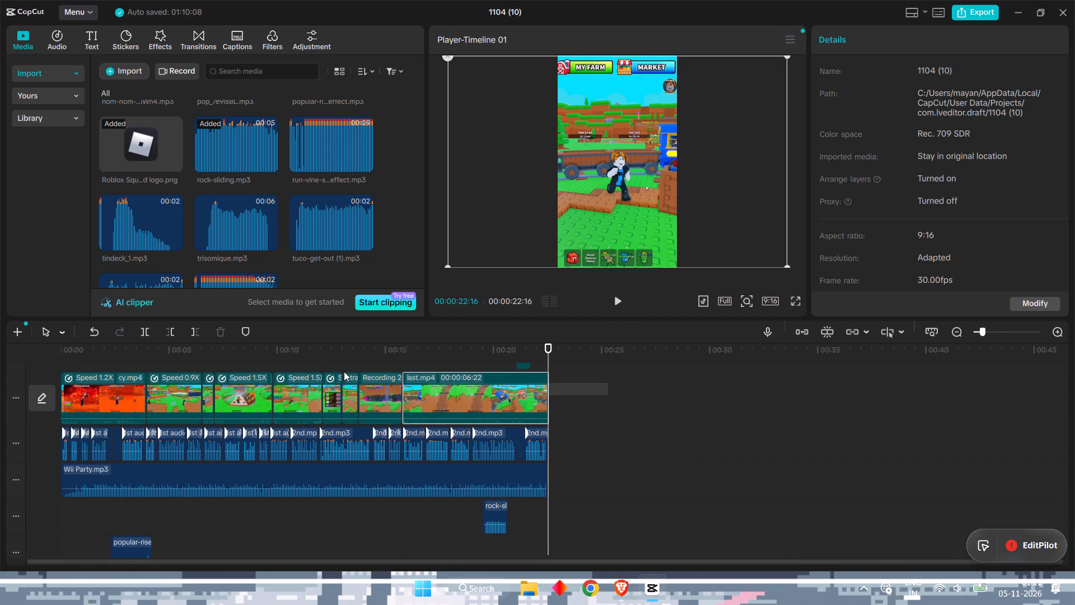
pyautogui.moveTo(344, 371); pyautogui.dragTo(0, 392)
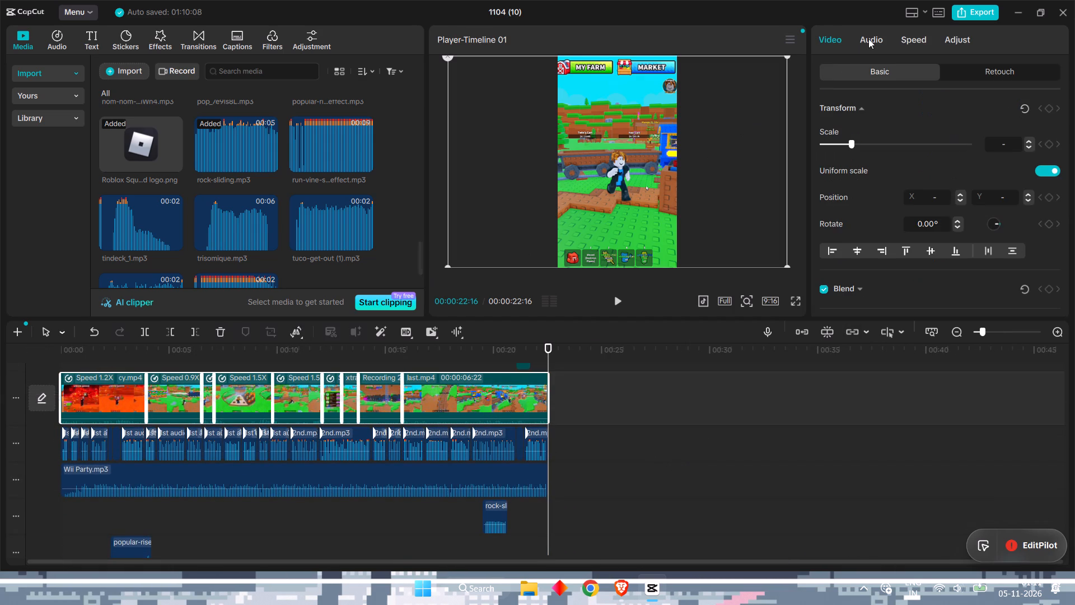
pyautogui.click(969, 36)
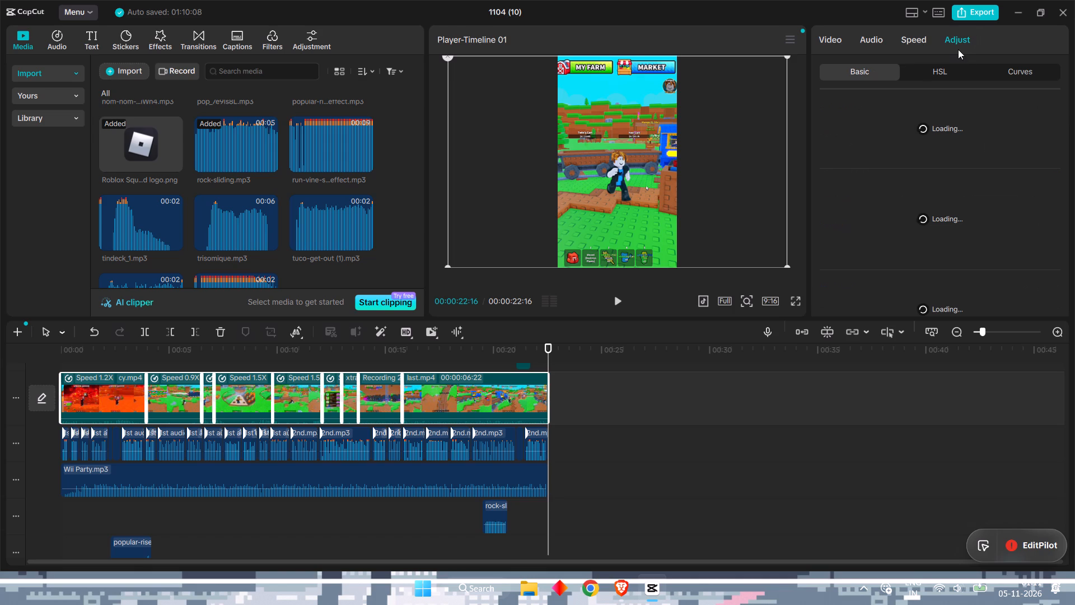
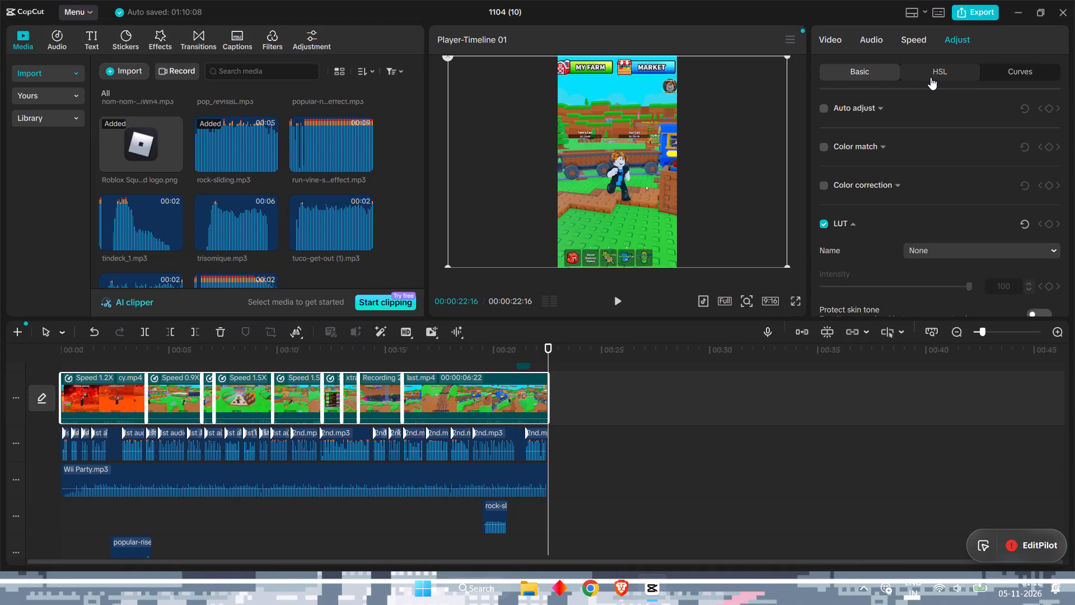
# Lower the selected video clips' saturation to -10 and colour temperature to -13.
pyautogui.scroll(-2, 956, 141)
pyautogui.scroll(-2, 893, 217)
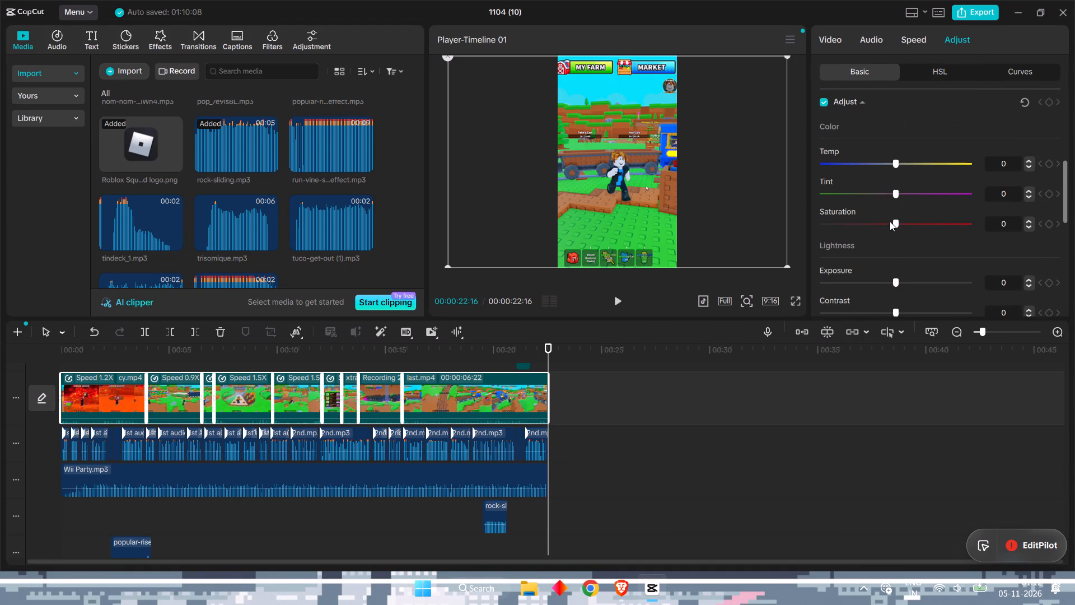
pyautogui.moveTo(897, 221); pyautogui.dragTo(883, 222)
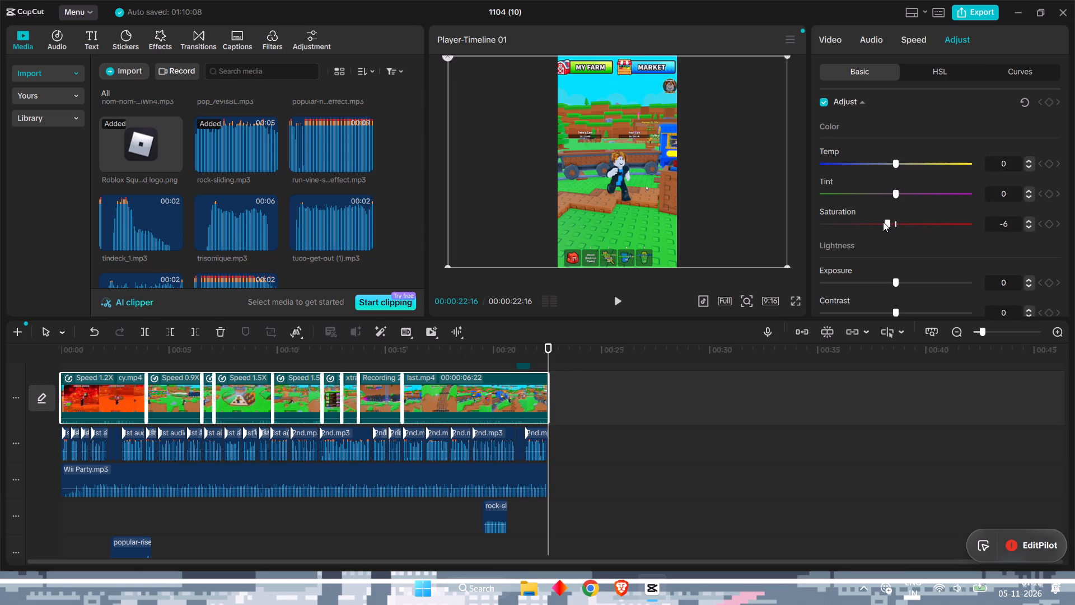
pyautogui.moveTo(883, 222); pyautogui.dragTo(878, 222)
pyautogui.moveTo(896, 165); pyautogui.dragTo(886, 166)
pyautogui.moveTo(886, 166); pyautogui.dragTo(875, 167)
# Set the selected clips' contrast to 27, highlight to 9 and shadow to 3, with exposure kept at 0.
pyautogui.scroll(-1, 884, 267)
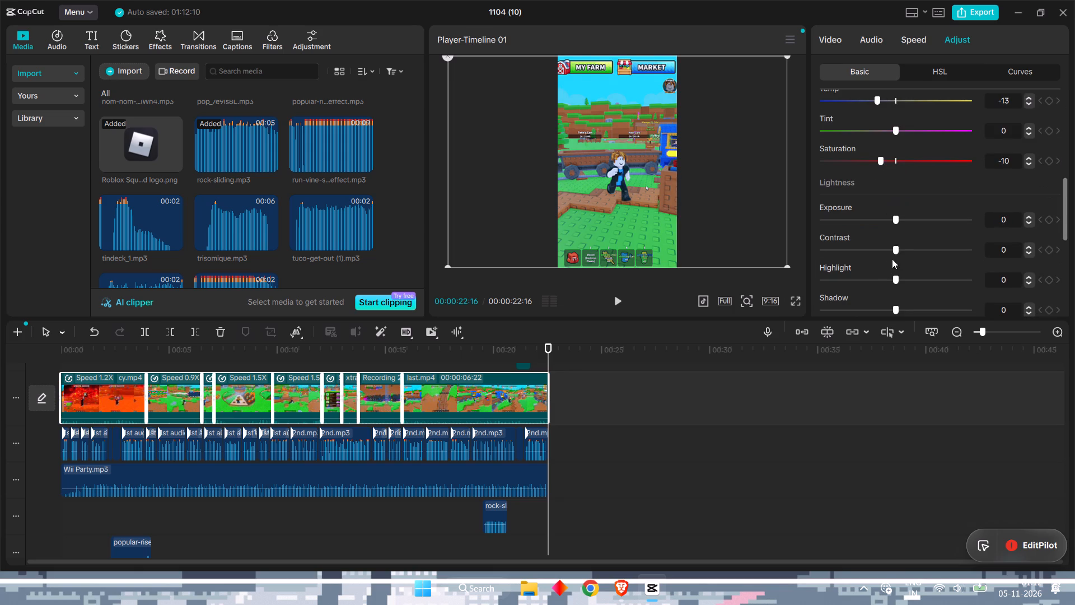
pyautogui.moveTo(893, 245); pyautogui.dragTo(909, 247)
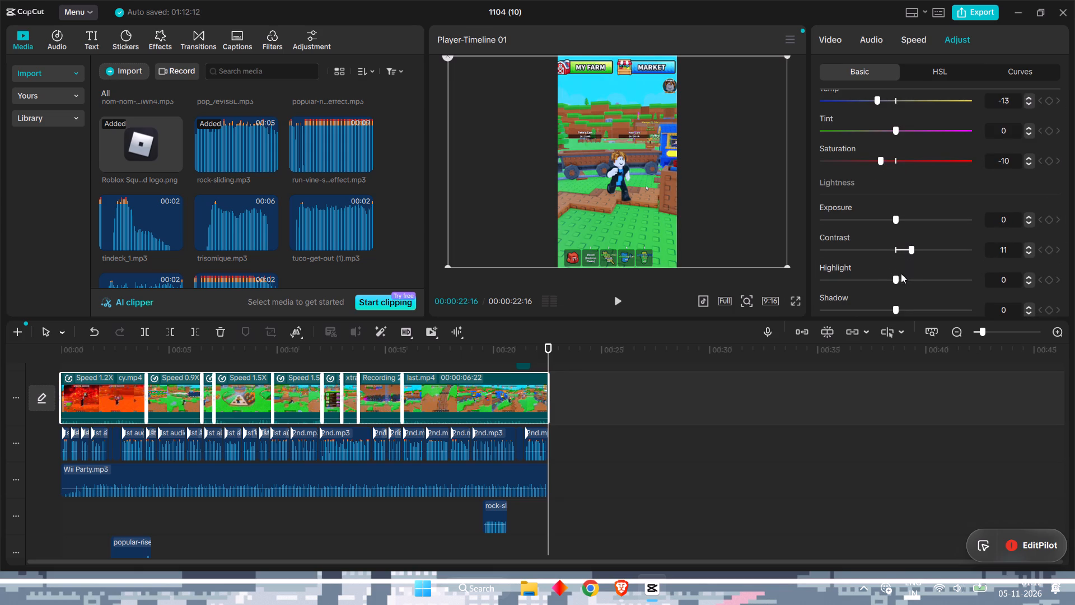
pyautogui.moveTo(895, 277); pyautogui.dragTo(910, 281)
pyautogui.moveTo(893, 220); pyautogui.dragTo(880, 228)
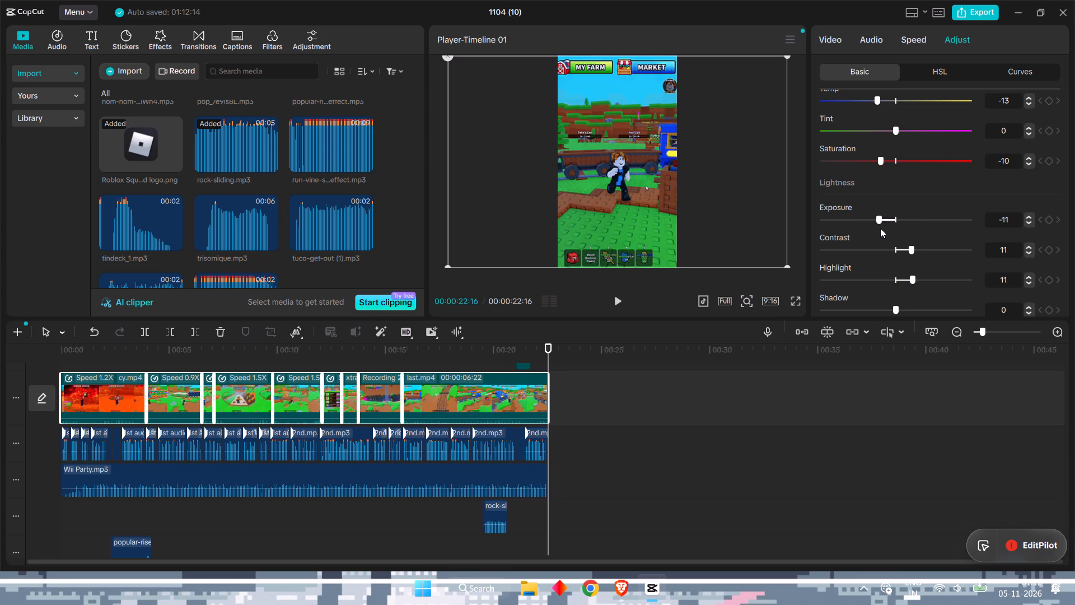
pyautogui.moveTo(880, 228); pyautogui.dragTo(897, 227)
pyautogui.moveTo(908, 249); pyautogui.dragTo(912, 249)
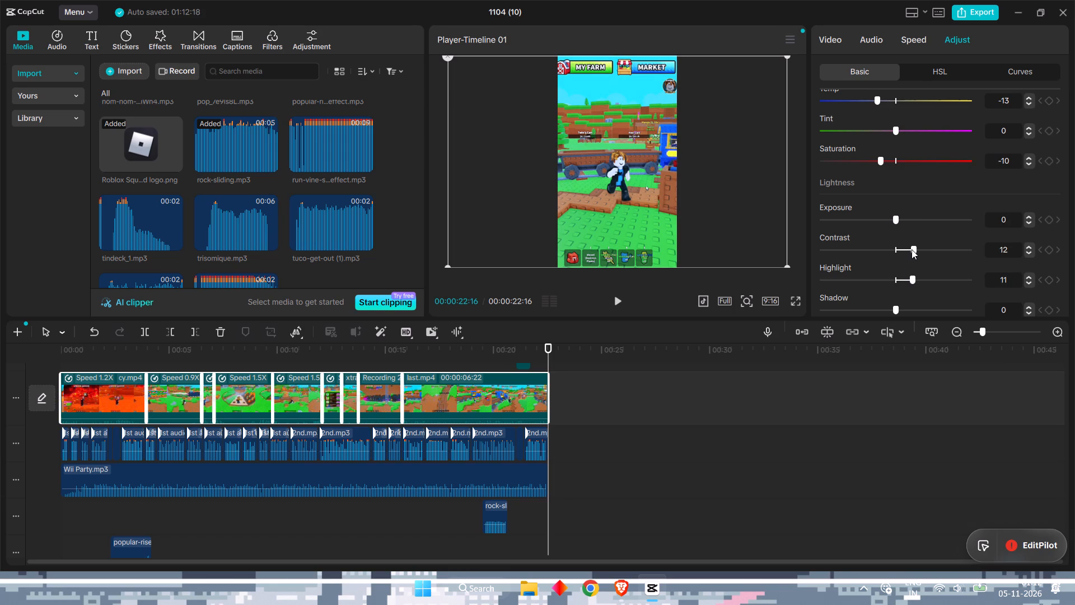
pyautogui.moveTo(912, 249); pyautogui.dragTo(936, 253)
pyautogui.moveTo(936, 253); pyautogui.dragTo(932, 253)
pyautogui.moveTo(914, 278); pyautogui.dragTo(927, 280)
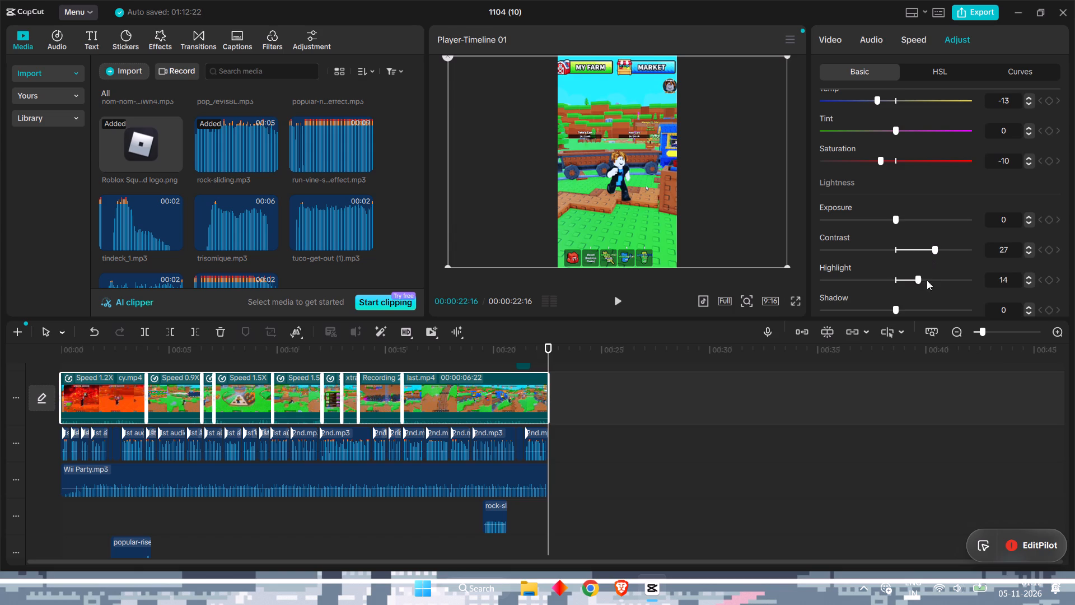
pyautogui.moveTo(927, 280); pyautogui.dragTo(910, 280)
pyautogui.moveTo(910, 280); pyautogui.dragTo(906, 280)
pyautogui.click(898, 307)
# Set the selected clips' colour temperature to -16 and return saturation to 0, with tint kept at 0.
pyautogui.scroll(2, 910, 224)
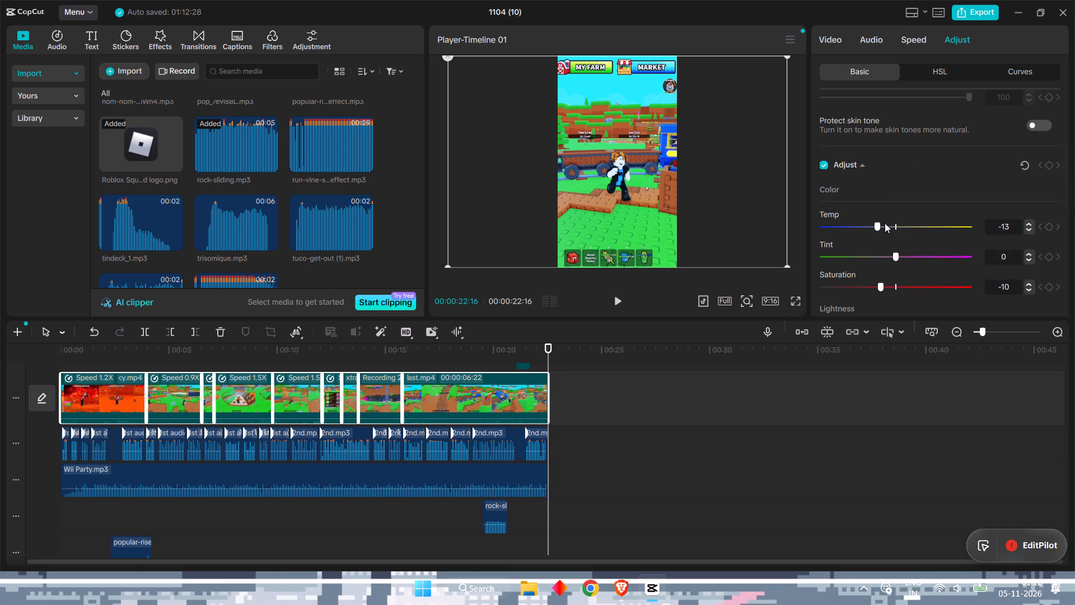
pyautogui.moveTo(878, 223); pyautogui.dragTo(900, 227)
pyautogui.moveTo(900, 227); pyautogui.dragTo(870, 231)
pyautogui.moveTo(893, 255); pyautogui.dragTo(892, 262)
pyautogui.moveTo(892, 262); pyautogui.dragTo(896, 263)
pyautogui.moveTo(882, 285); pyautogui.dragTo(894, 286)
# Reduce the selected clips' contrast to slightly below 10.
pyautogui.scroll(-1, 895, 285)
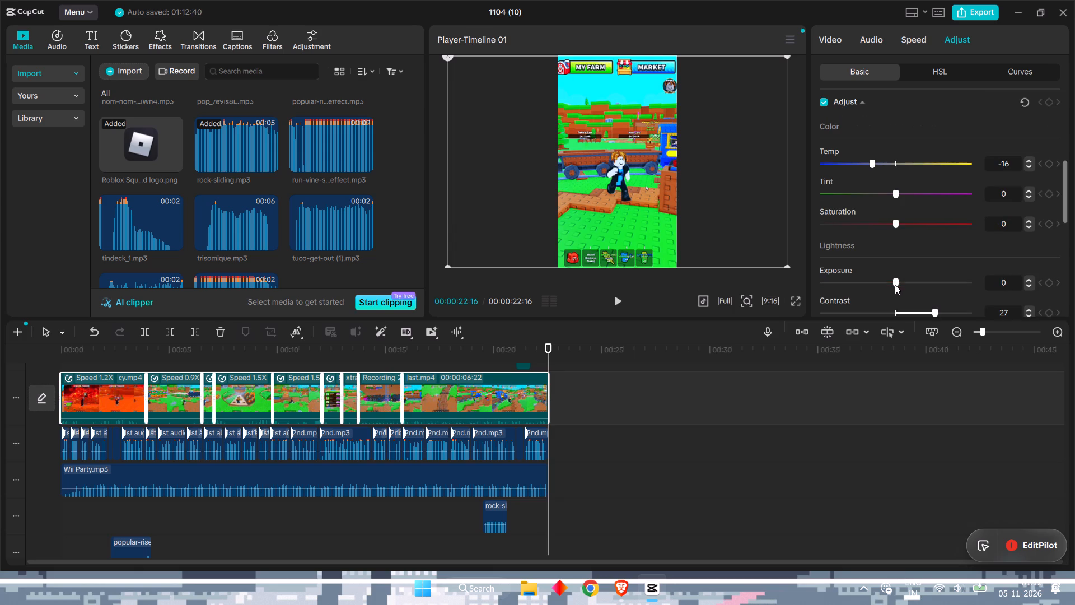
pyautogui.scroll(-1, 884, 258)
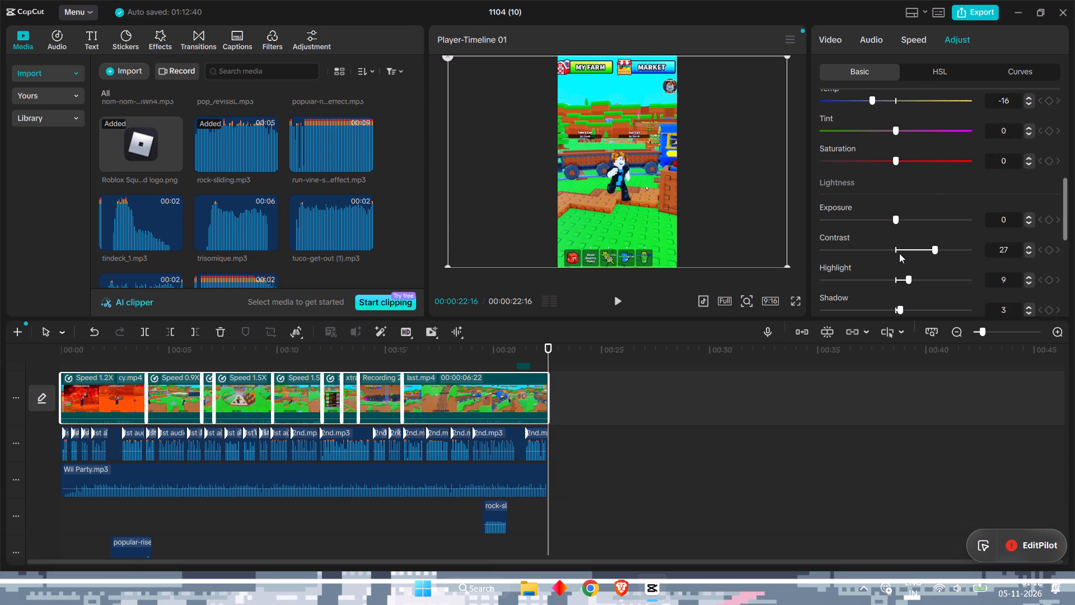
pyautogui.moveTo(931, 248); pyautogui.dragTo(907, 249)
pyautogui.moveTo(907, 249); pyautogui.dragTo(904, 250)
# Try a Sharpen amount of 55 on the selected clips, then reduce it to a slight amount.
pyautogui.scroll(-5, 904, 250)
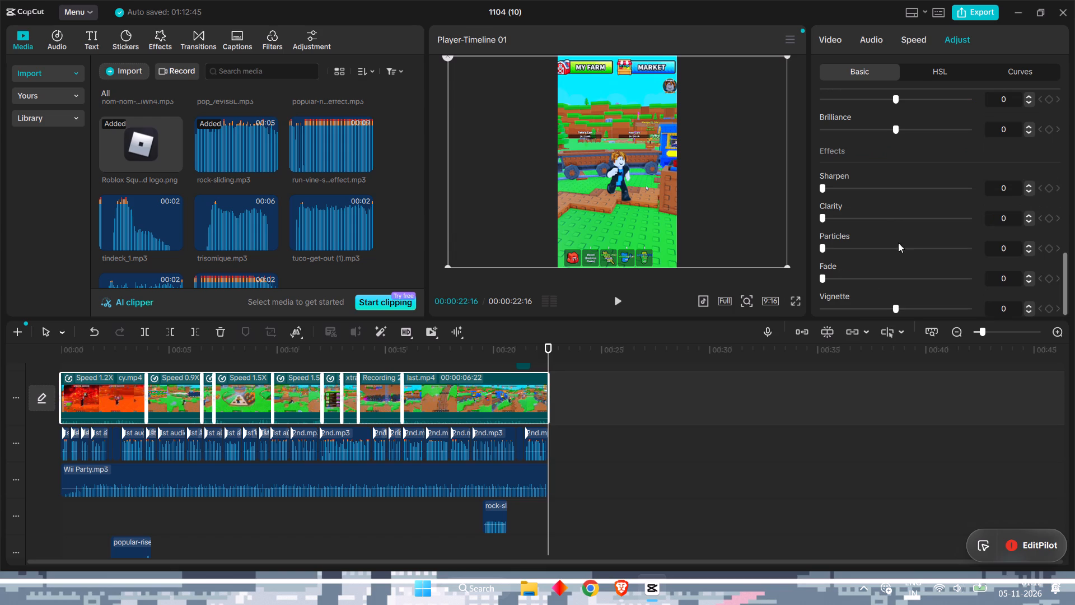
pyautogui.moveTo(822, 185); pyautogui.dragTo(879, 203)
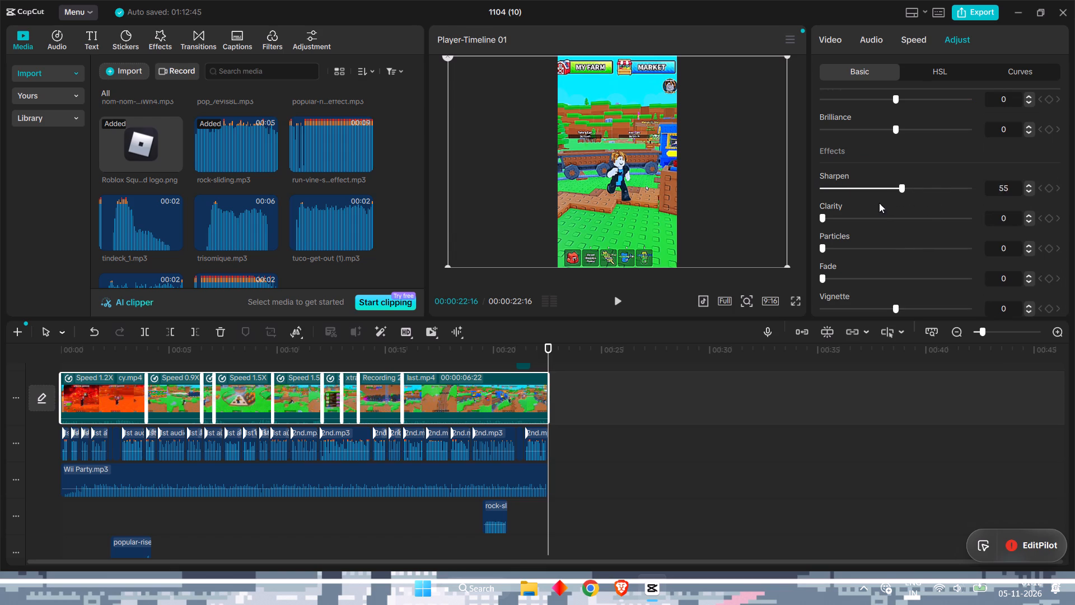
pyautogui.moveTo(879, 203); pyautogui.dragTo(831, 196)
pyautogui.scroll(-4, 835, 196)
# Enable Auto adjust on the selected clips and set its intensity to 52.
pyautogui.scroll(4, 862, 211)
pyautogui.scroll(3, 910, 113)
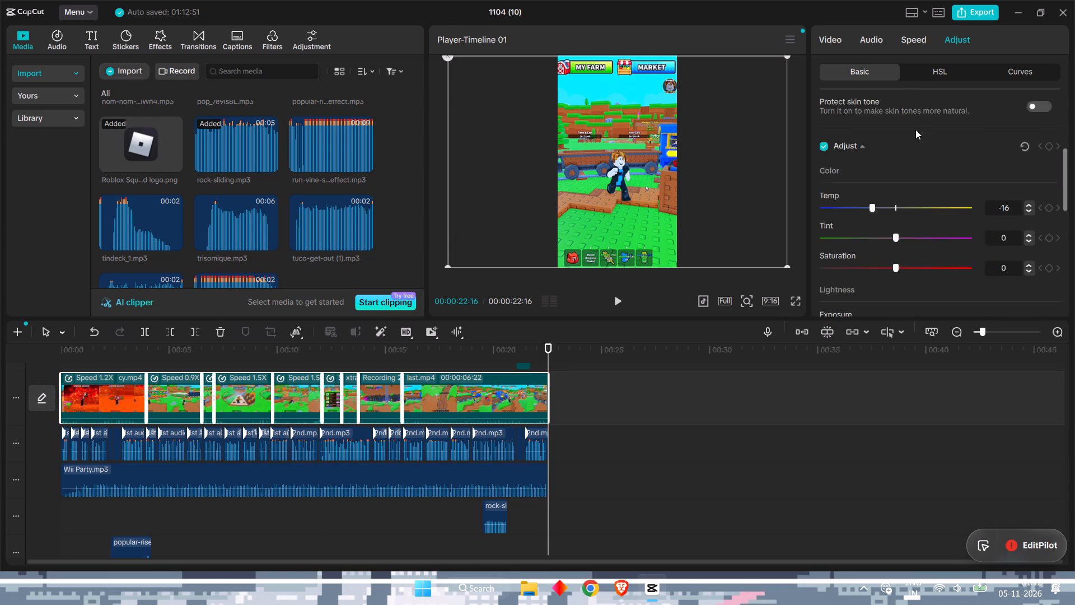
pyautogui.scroll(5, 893, 131)
pyautogui.click(821, 111)
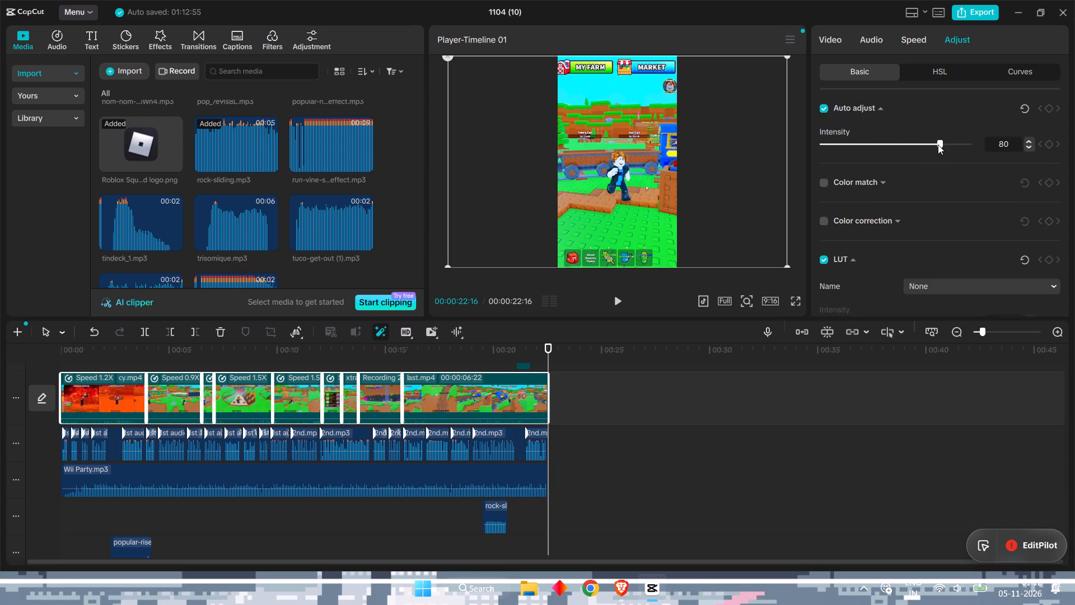
pyautogui.moveTo(939, 145); pyautogui.dragTo(899, 146)
pyautogui.moveTo(899, 146); pyautogui.dragTo(898, 146)
# Enable Color match on the selected clips, using the final frame of the short as the colour reference, and close the frame selection.
pyautogui.click(828, 182)
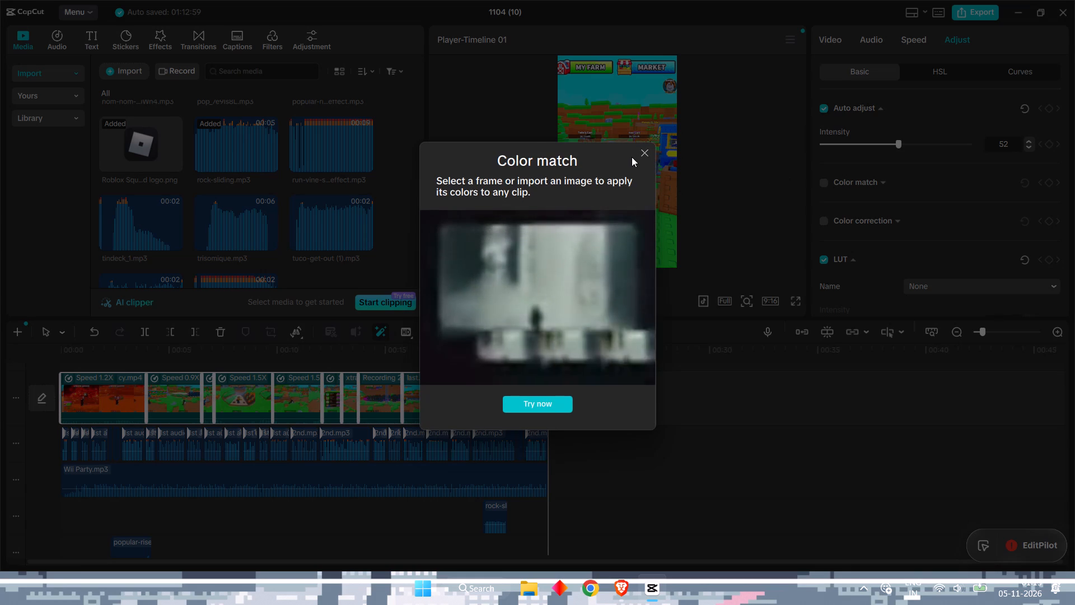
pyautogui.click(644, 150)
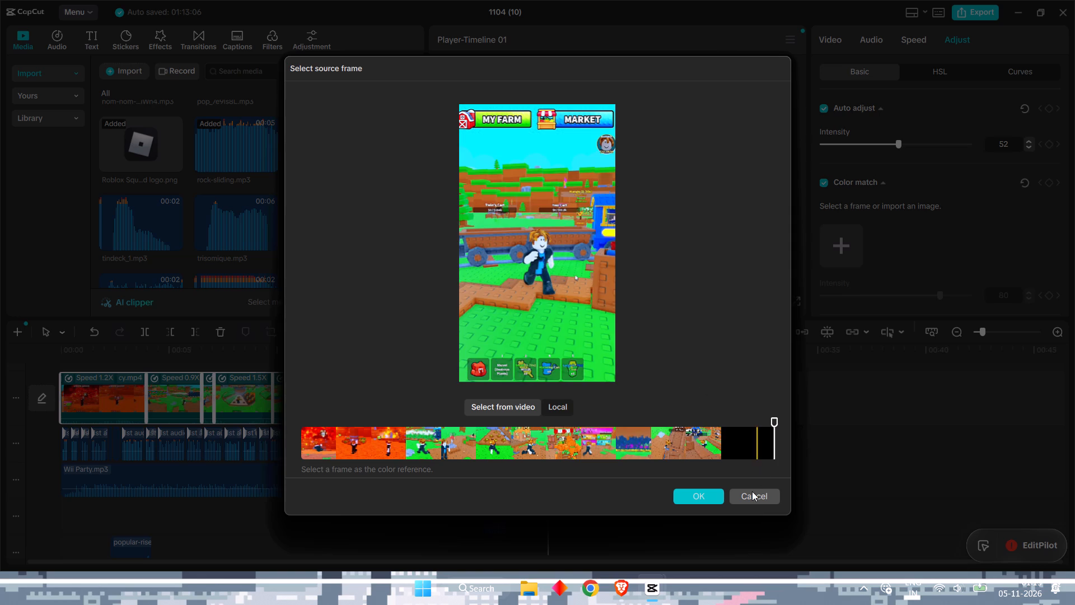
pyautogui.click(689, 498)
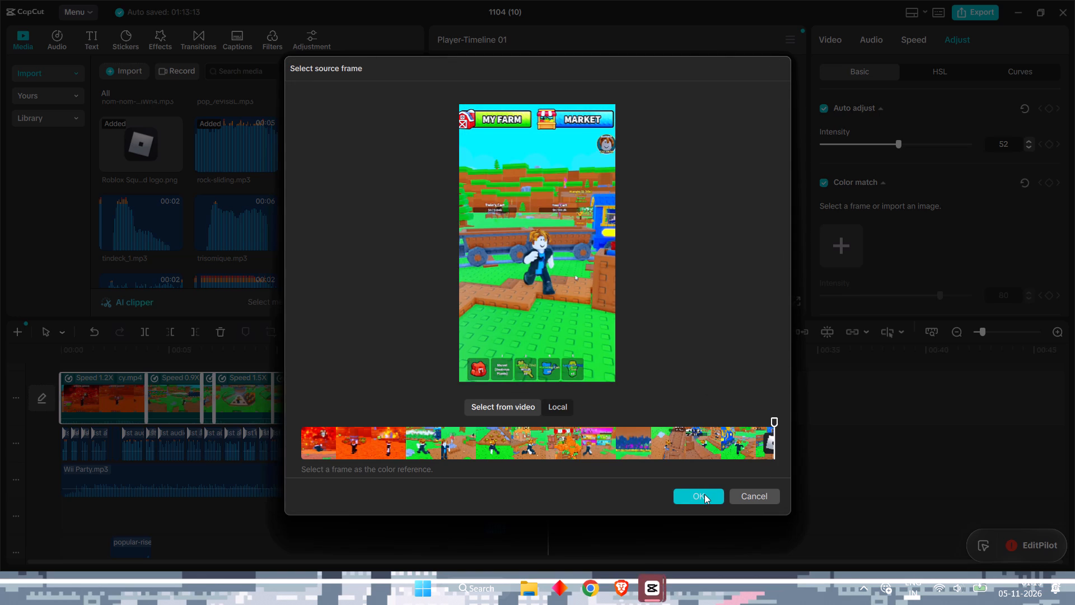
pyautogui.click(704, 494)
pyautogui.click(737, 496)
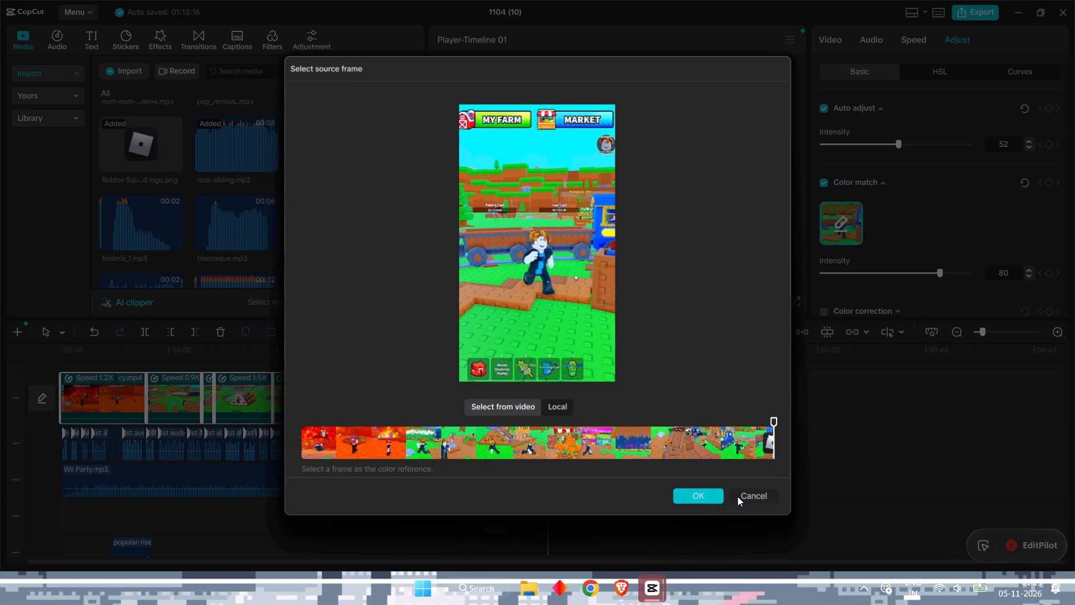
pyautogui.click(737, 496)
pyautogui.click(737, 496)
pyautogui.tripleClick(737, 496)
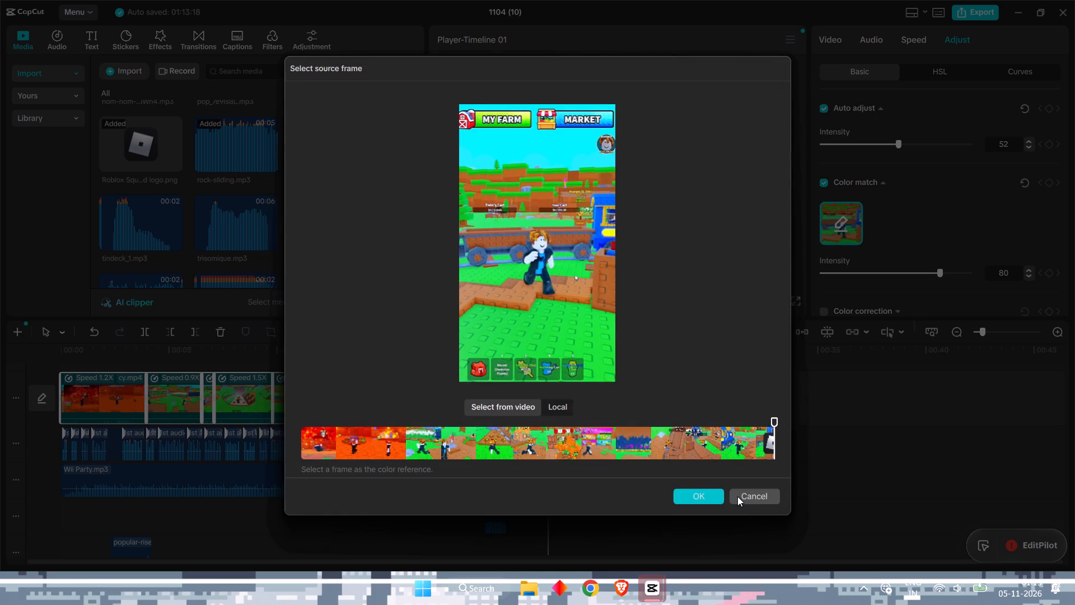
pyautogui.click(737, 496)
pyautogui.tripleClick(737, 496)
pyautogui.click(737, 496)
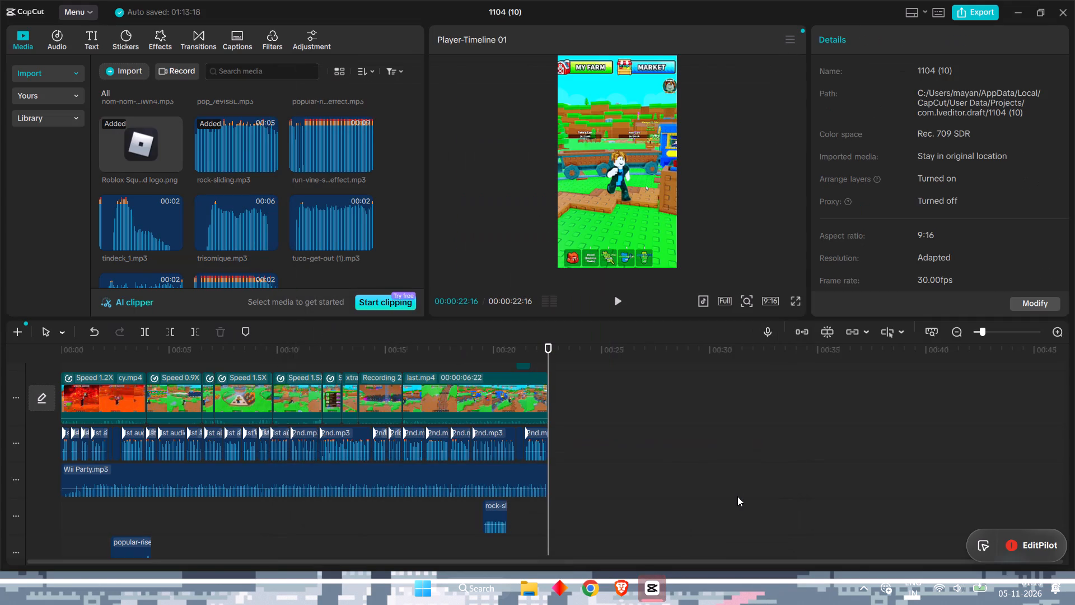
# Select all the main-track video clips and turn off their Color match adjustment.
pyautogui.click(823, 39)
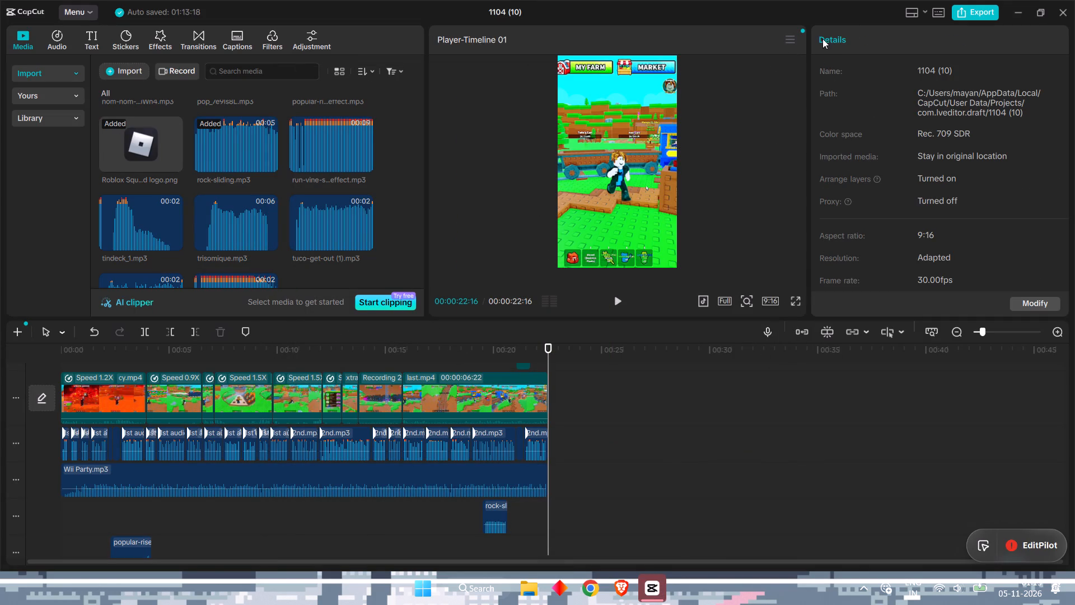
pyautogui.moveTo(612, 390); pyautogui.dragTo(0, 387)
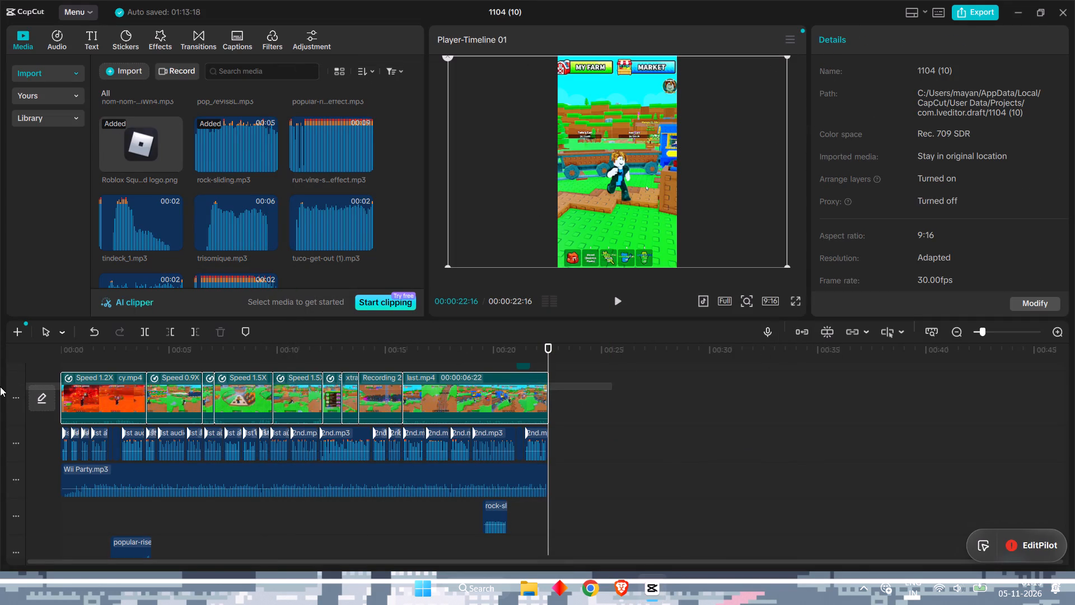
pyautogui.moveTo(0, 387); pyautogui.dragTo(0, 387)
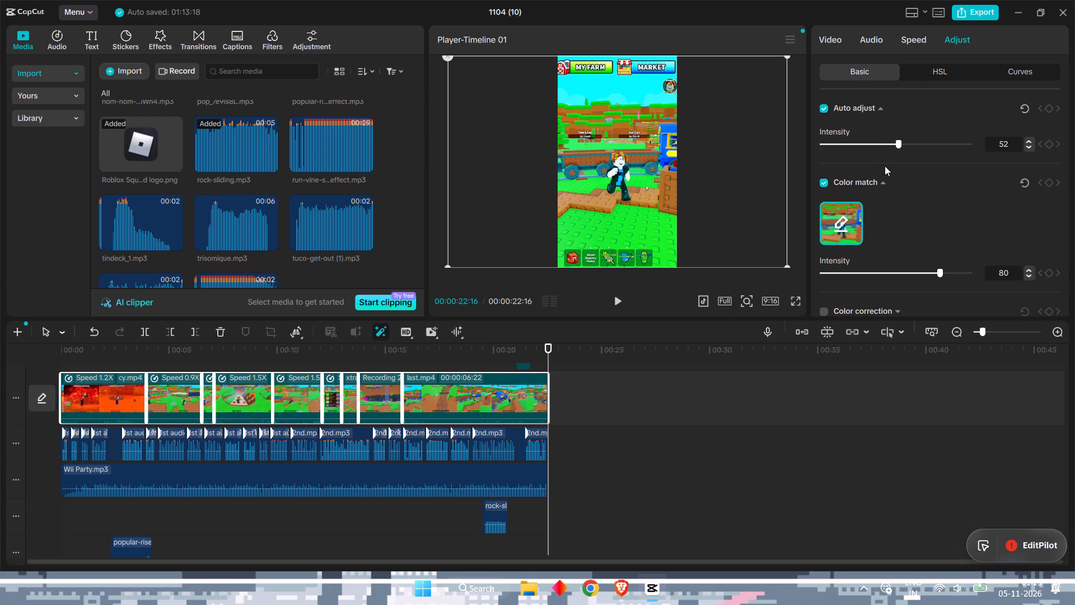
pyautogui.scroll(-2, 821, 199)
pyautogui.scroll(2, 834, 197)
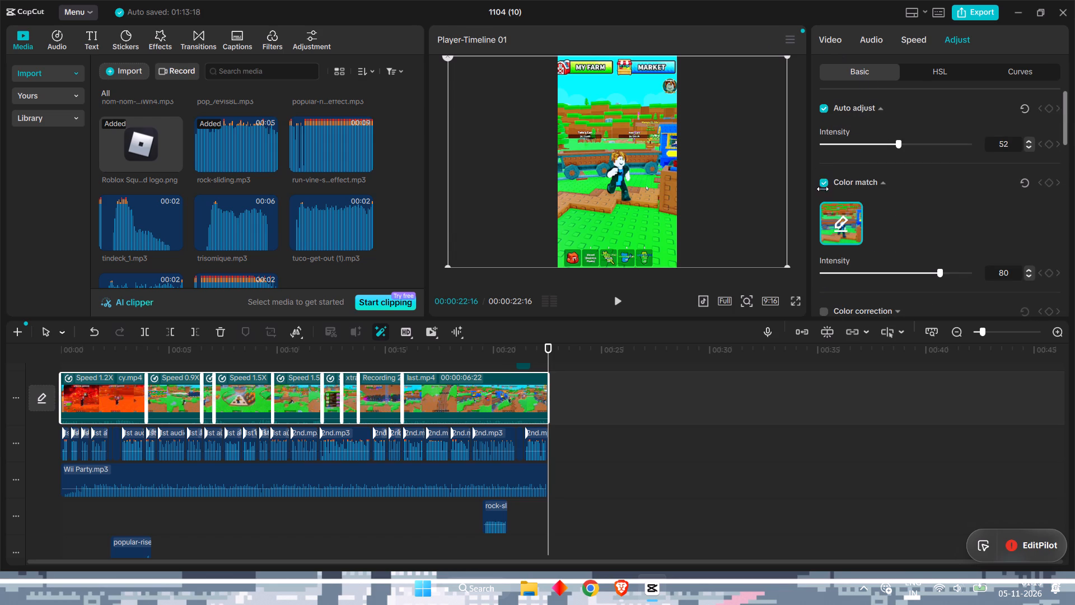
pyautogui.click(823, 184)
# Enable Color correction on the selected main-track clips and set its intensity to 57.
pyautogui.scroll(-2, 843, 194)
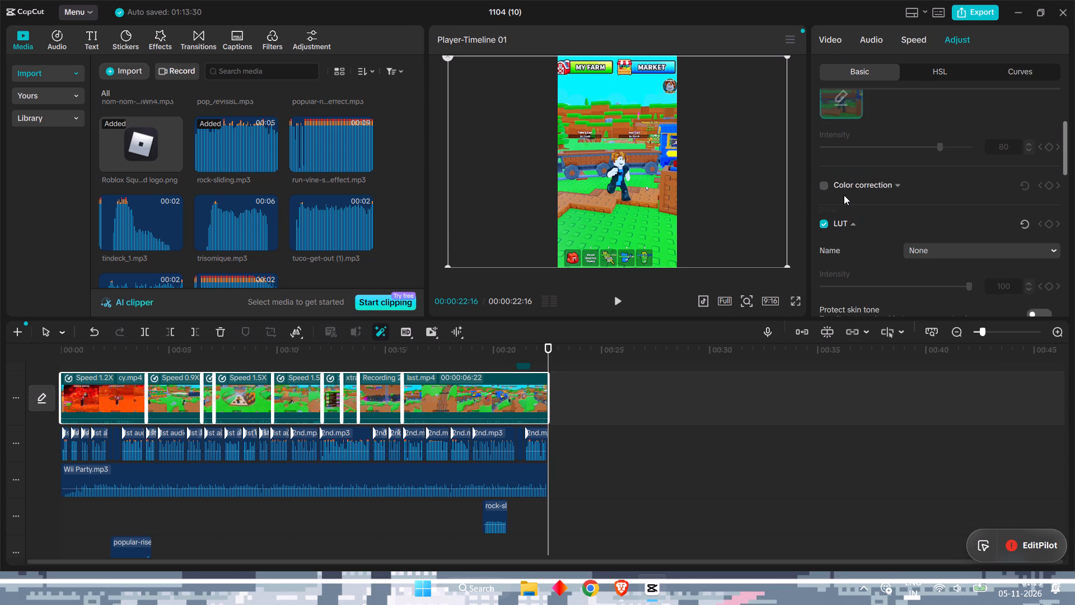
pyautogui.click(828, 187)
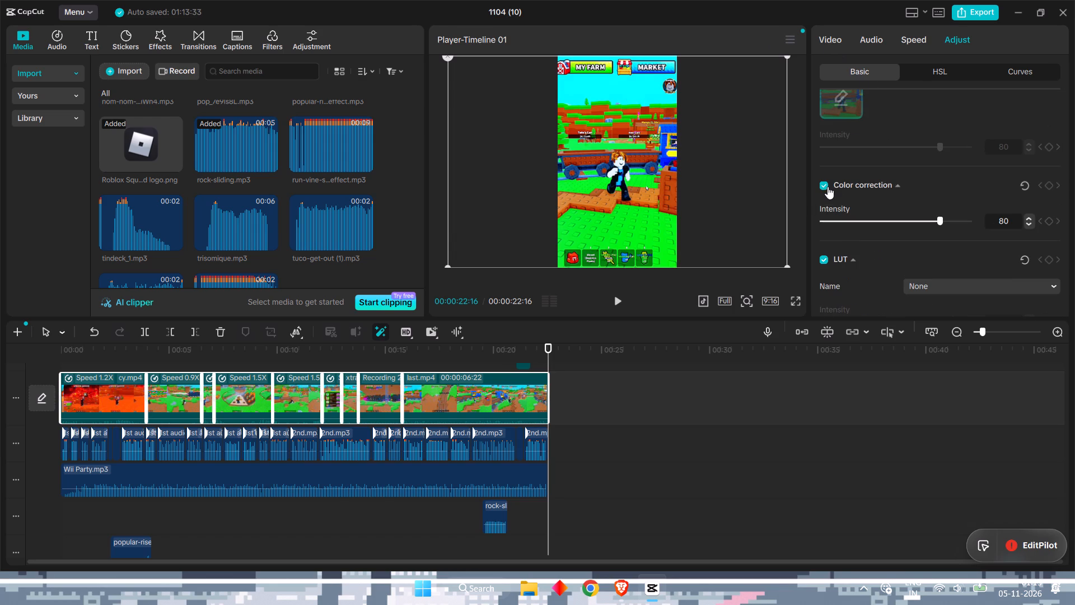
pyautogui.moveTo(938, 219); pyautogui.dragTo(926, 219)
pyautogui.moveTo(926, 219); pyautogui.dragTo(904, 220)
# Play the short in full screen to review the adjusted colours, and return to the editing view.
pyautogui.click(800, 299)
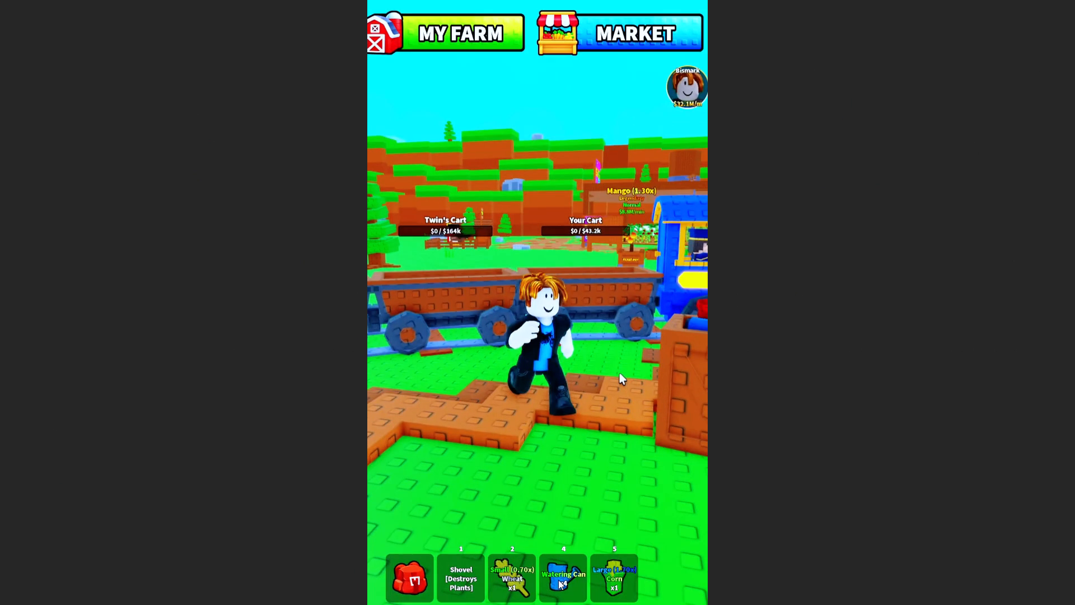
pyautogui.press('space')
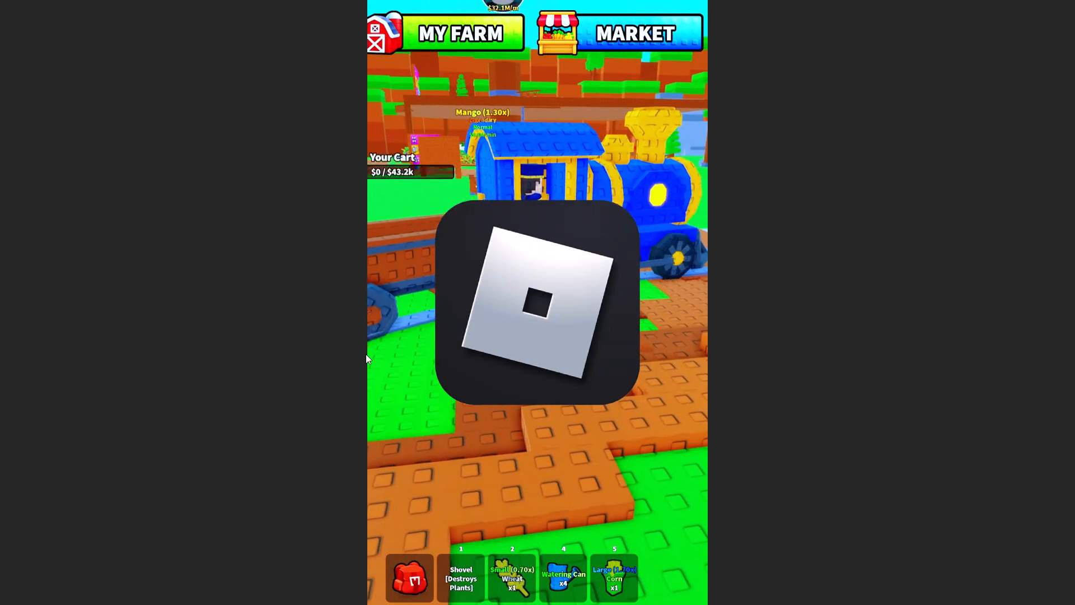
pyautogui.press('Escape')
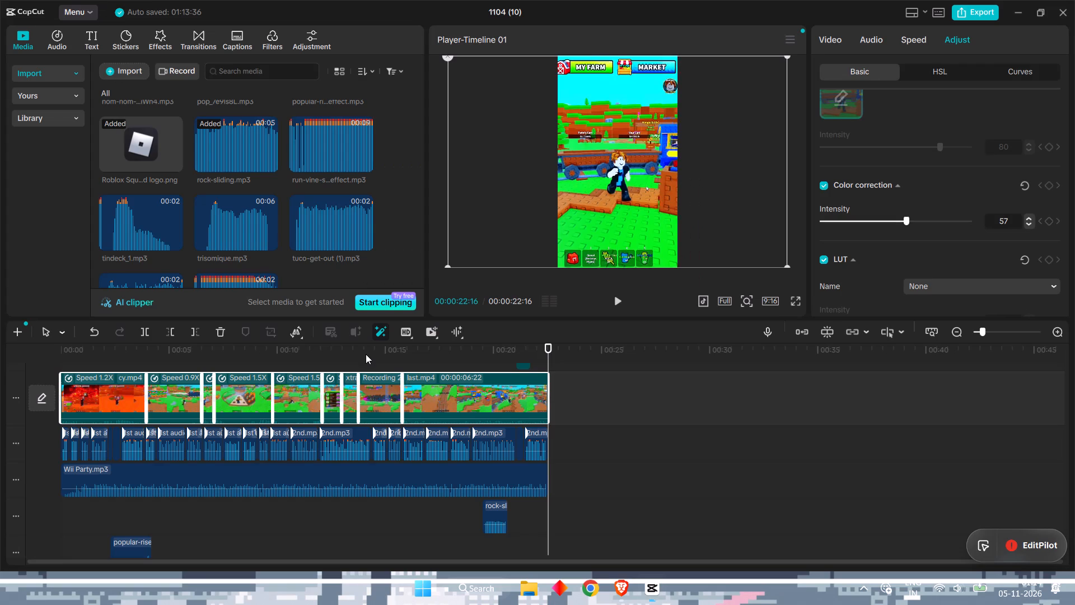
# Lower the volume of the rock-sliding sound effect near the end of the timeline to -2.0 dB.
pyautogui.click(498, 514)
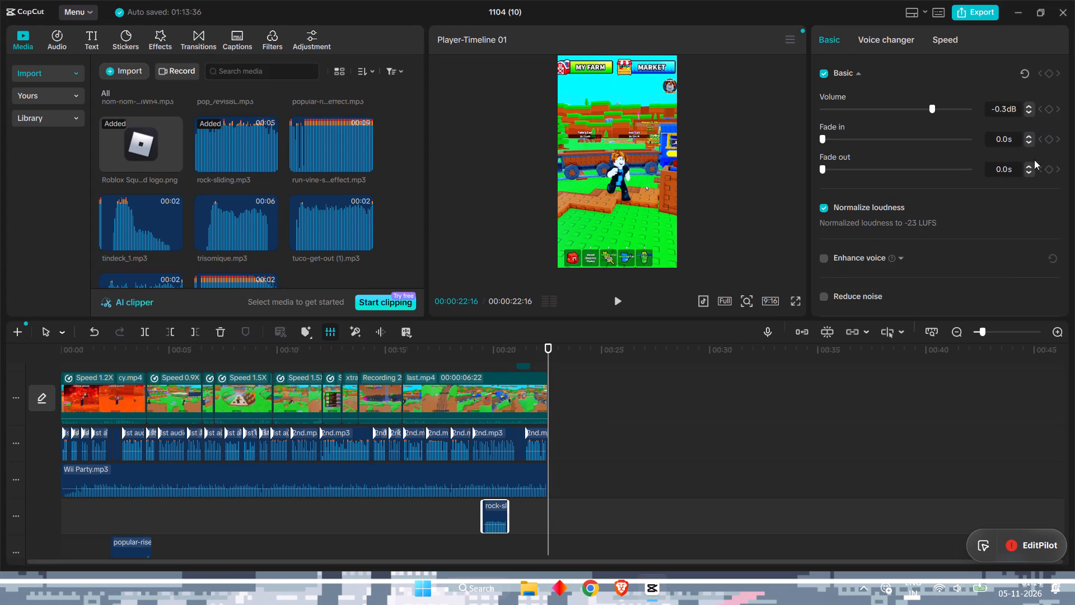
pyautogui.tripleClick(1026, 114)
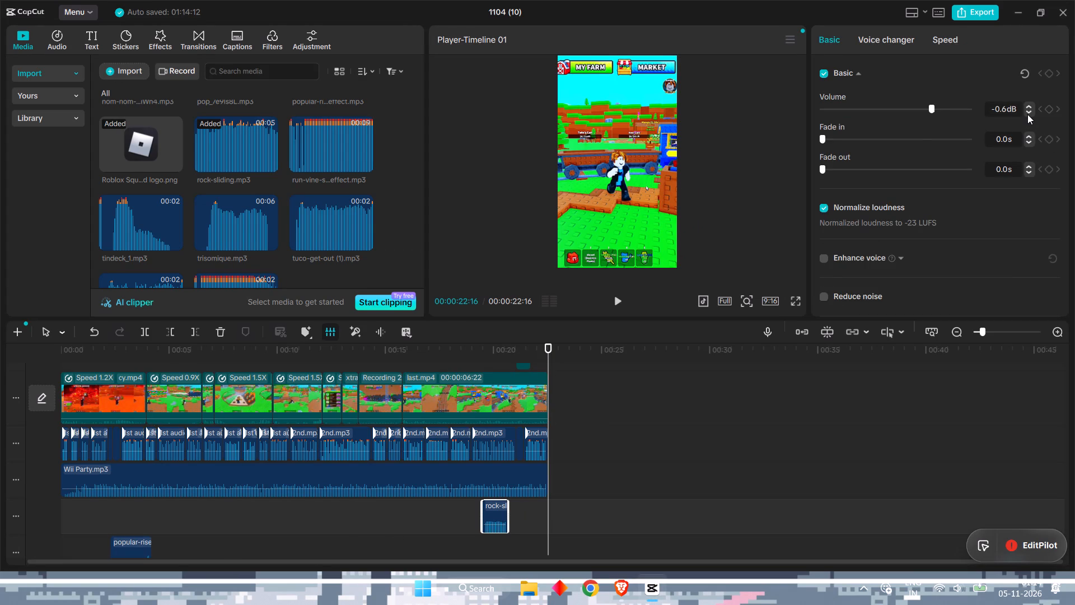
pyautogui.tripleClick(1027, 114)
pyautogui.tripleClick(1027, 114)
pyautogui.tripleClick(1027, 114)
pyautogui.tripleClick(1027, 114)
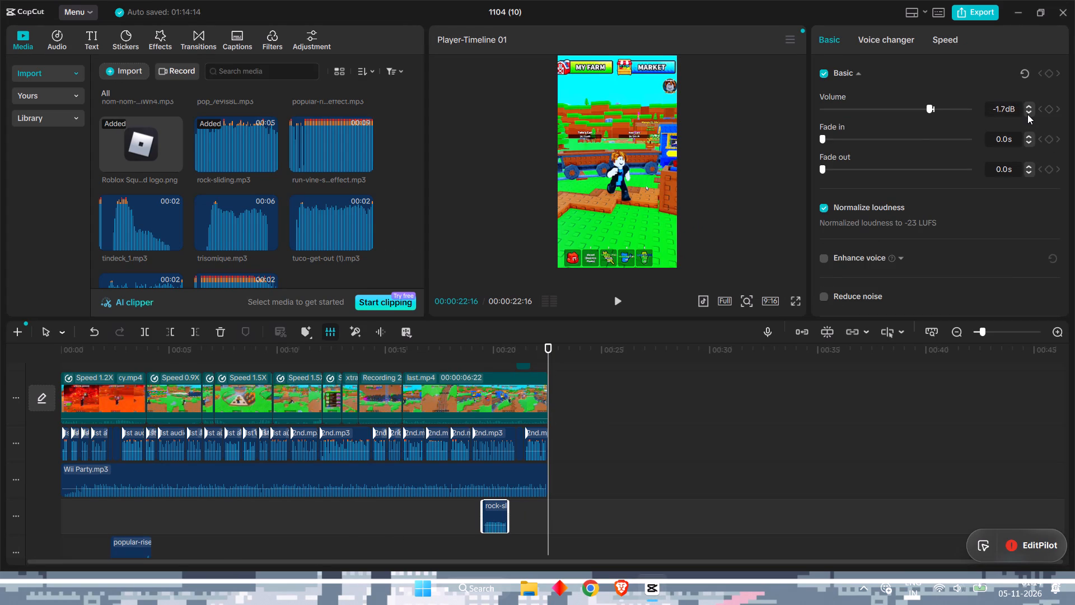
pyautogui.doubleClick(1027, 114)
# Preview the short from about 13 seconds up to the closing logo, and lower the rock-sliding sound's volume to -3.0 dB.
pyautogui.moveTo(548, 343); pyautogui.dragTo(358, 371)
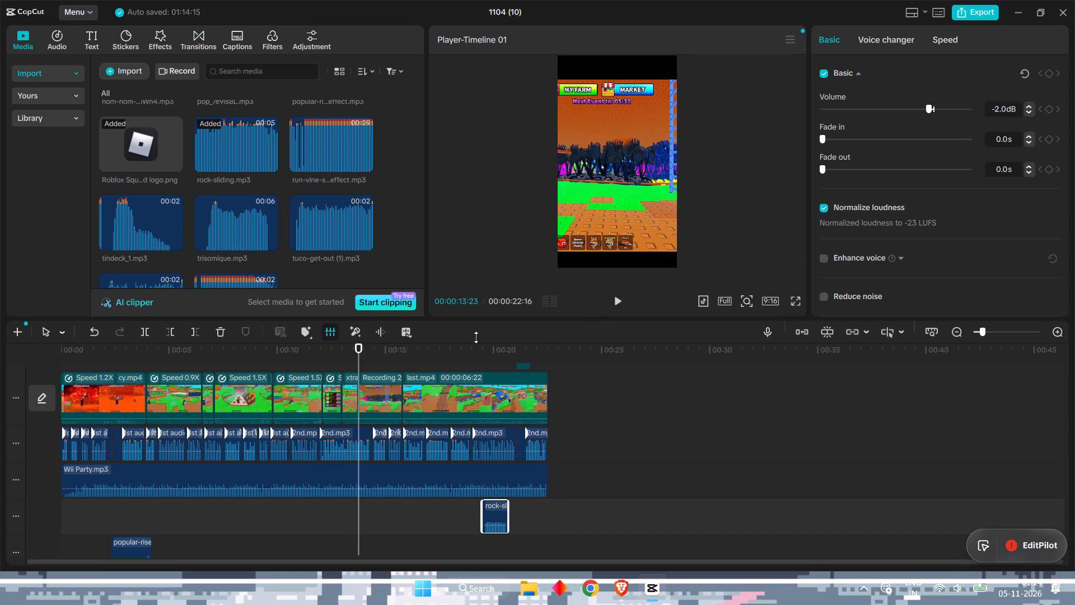
pyautogui.click(616, 295)
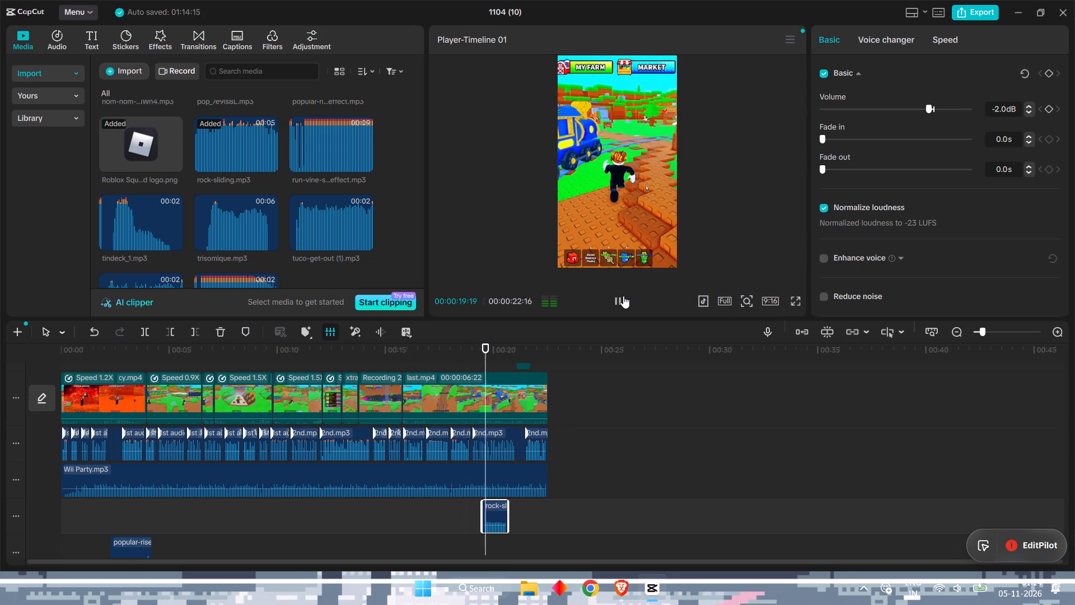
pyautogui.click(623, 296)
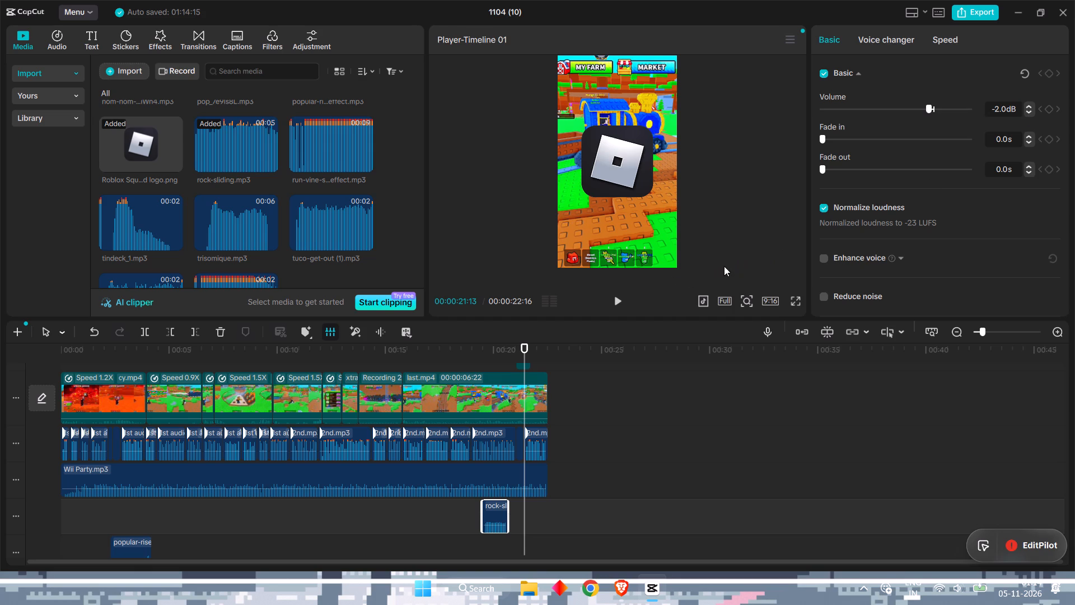
pyautogui.tripleClick(1027, 111)
pyautogui.tripleClick(1027, 111)
pyautogui.tripleClick(1027, 111)
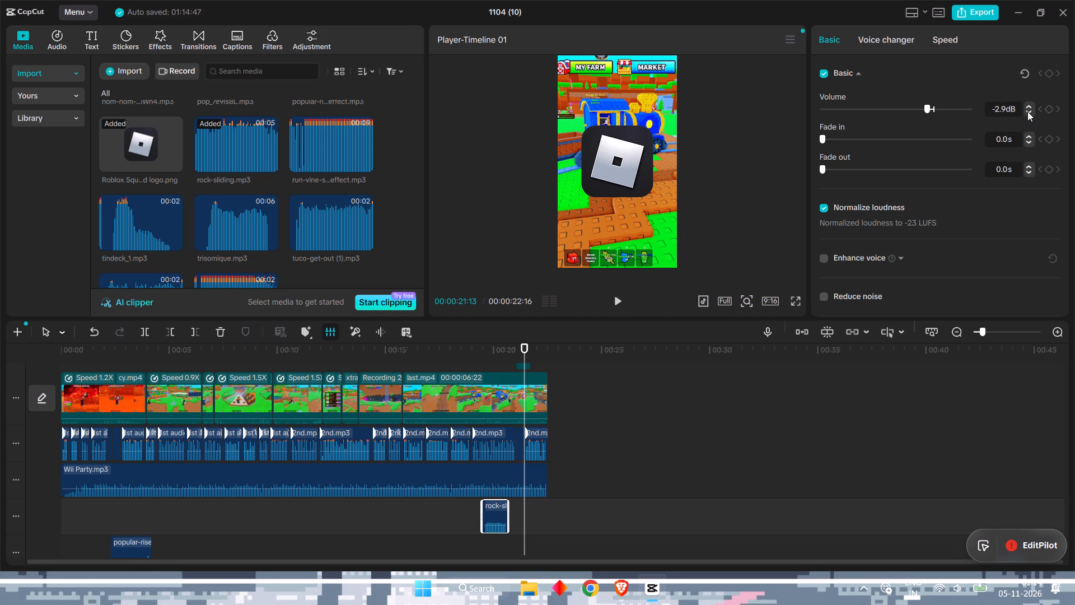
pyautogui.click(1027, 111)
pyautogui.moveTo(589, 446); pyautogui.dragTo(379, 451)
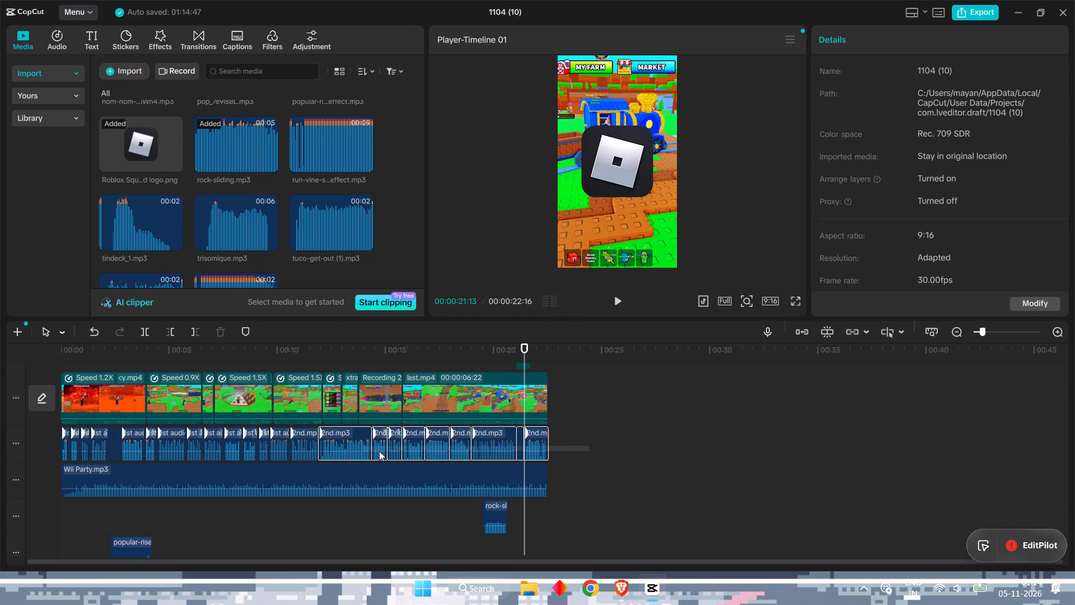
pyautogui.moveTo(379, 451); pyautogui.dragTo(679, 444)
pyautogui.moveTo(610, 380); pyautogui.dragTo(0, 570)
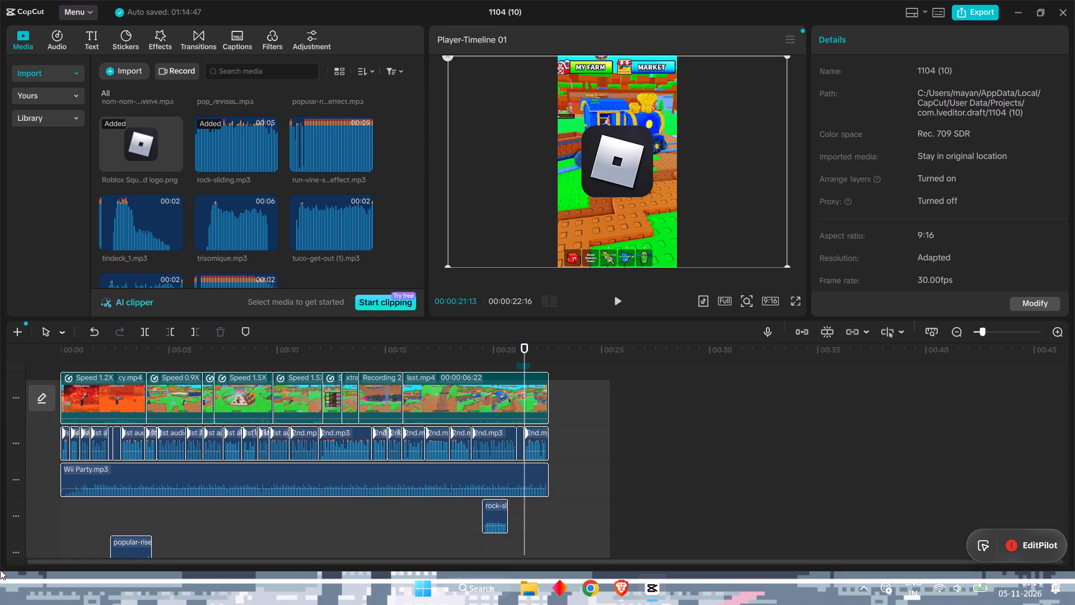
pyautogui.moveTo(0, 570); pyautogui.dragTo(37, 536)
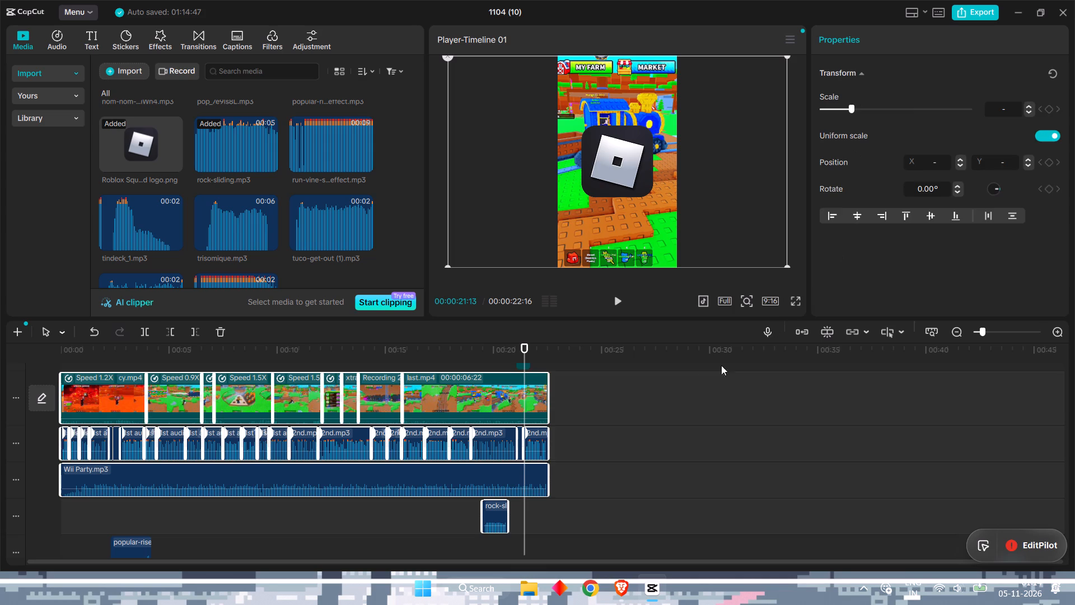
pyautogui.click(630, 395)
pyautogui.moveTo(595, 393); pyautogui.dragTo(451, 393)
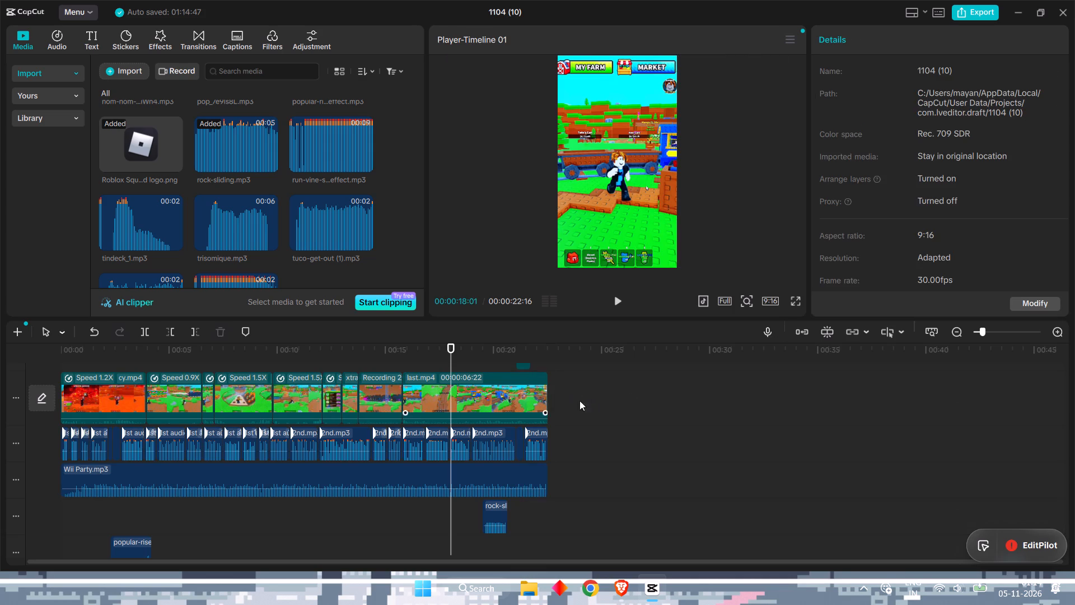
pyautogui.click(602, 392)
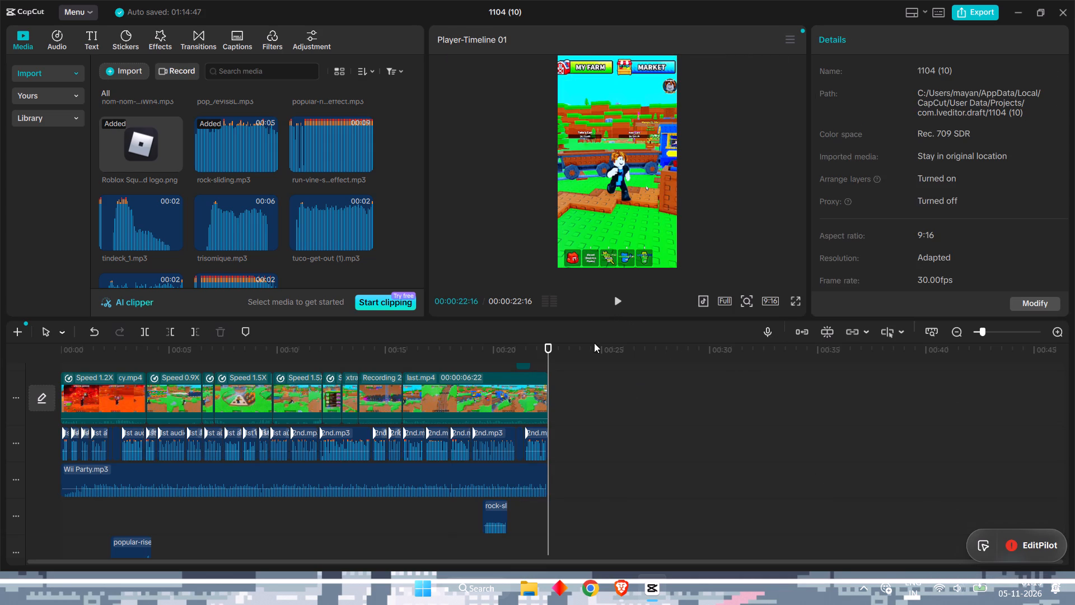
# Play the whole short from the start to check the final edit and sound balance.
pyautogui.click(624, 302)
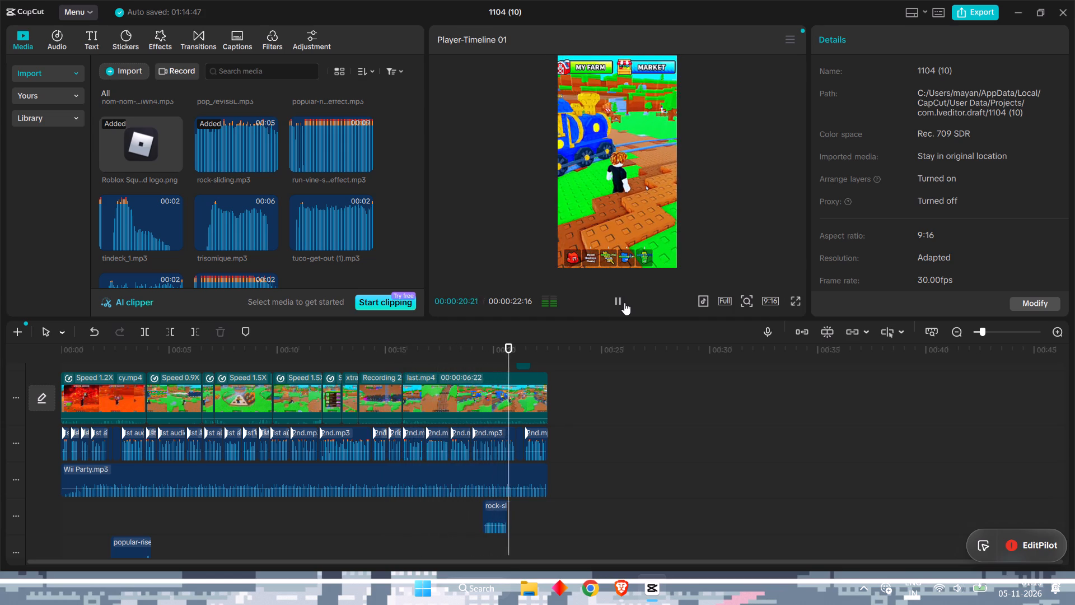
pyautogui.click(624, 302)
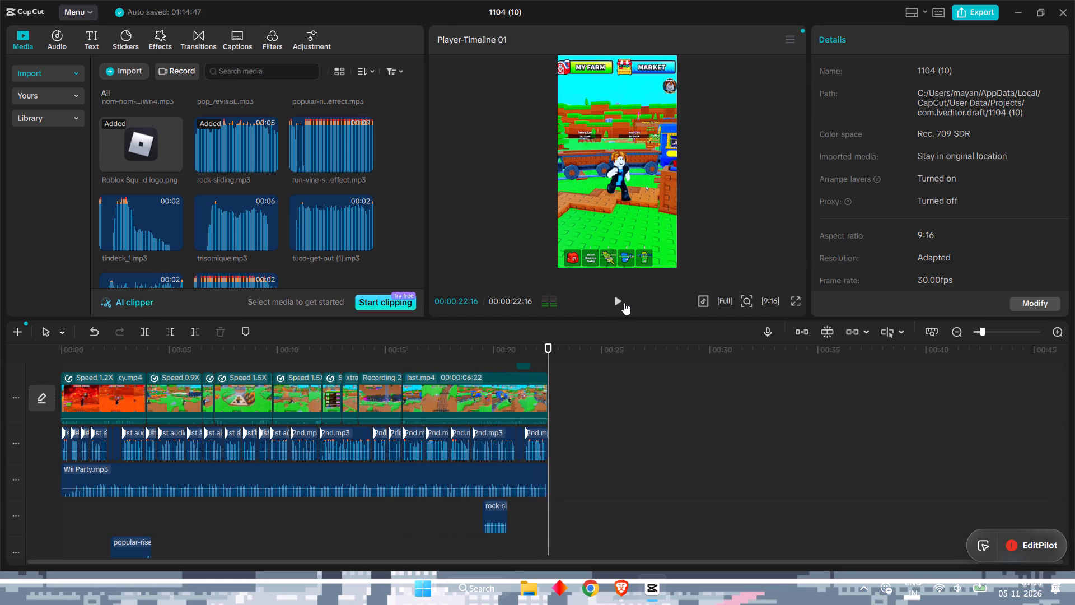
pyautogui.click(624, 302)
# Show the hidden background app icons in the system tray.
pyautogui.click(866, 594)
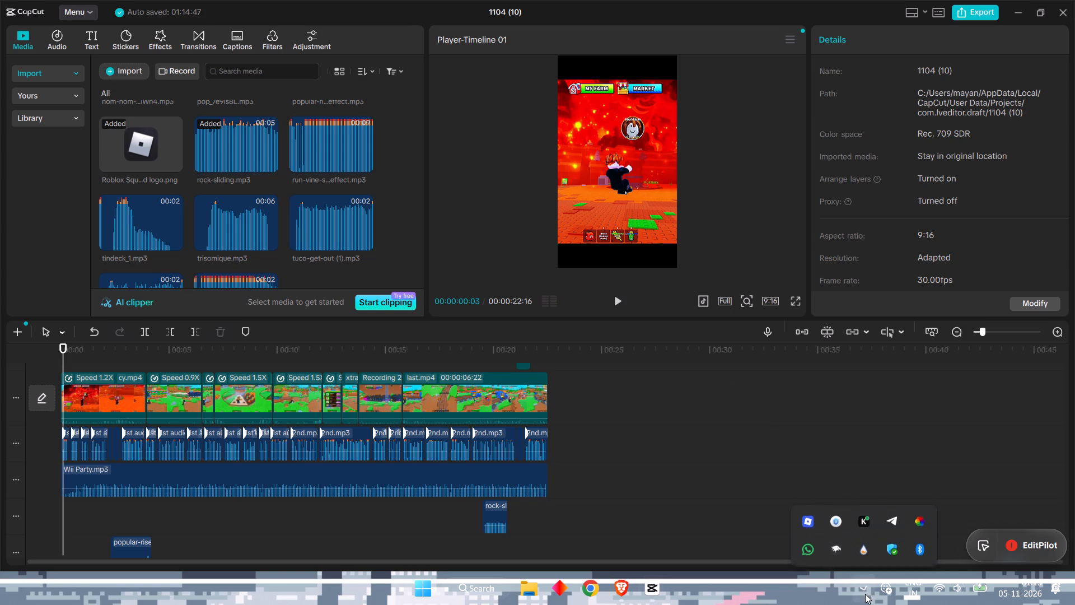
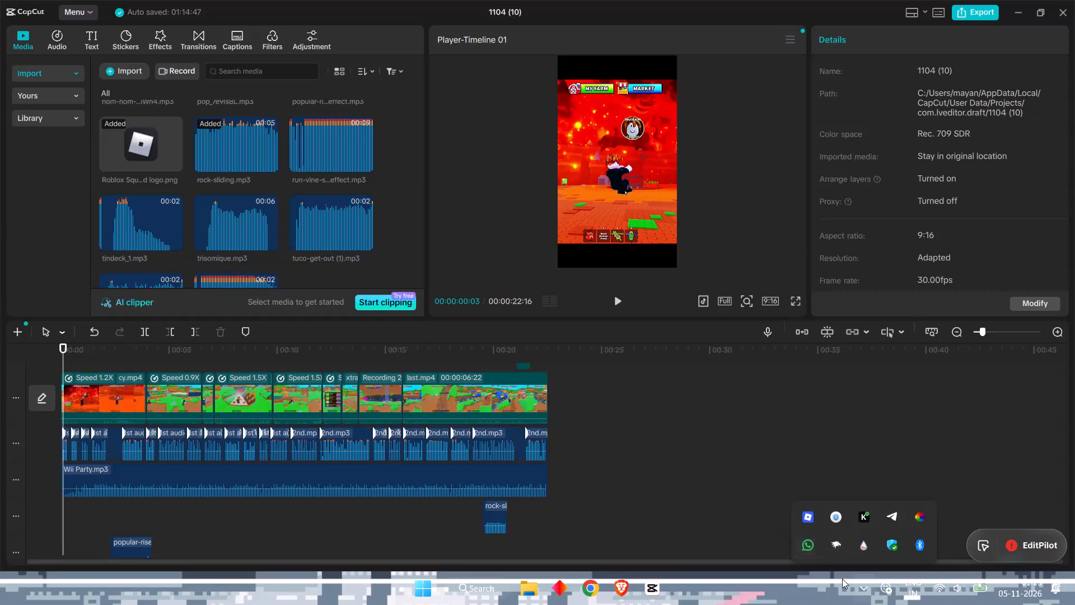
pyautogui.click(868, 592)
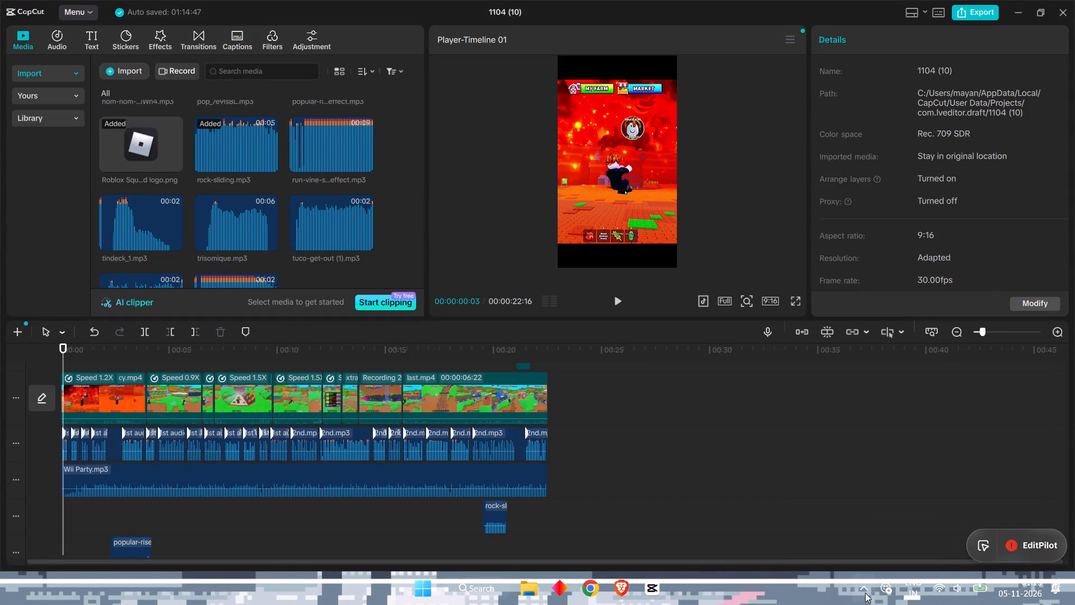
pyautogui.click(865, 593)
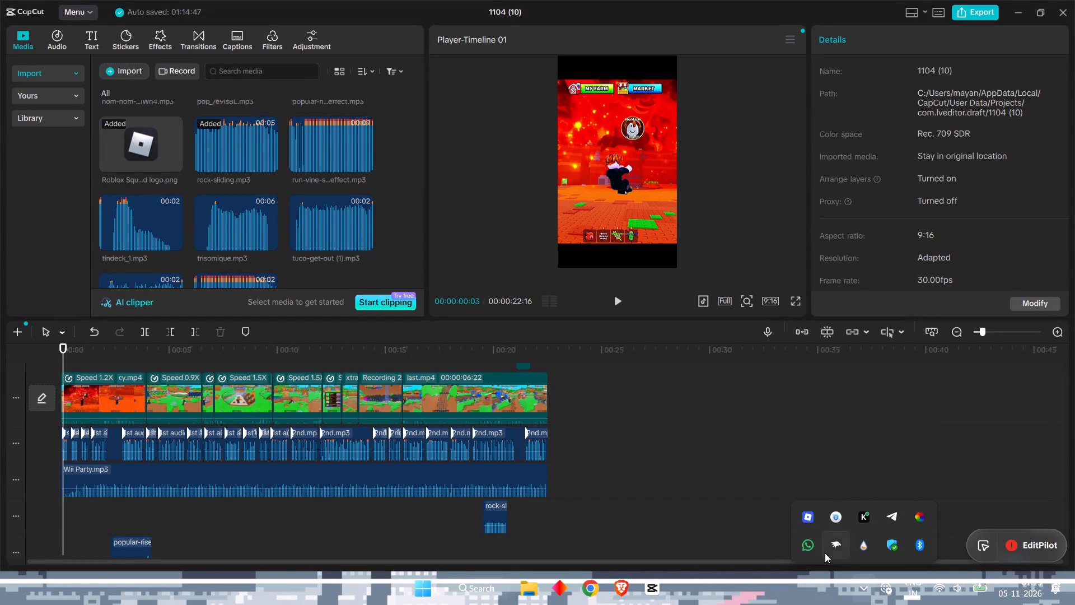
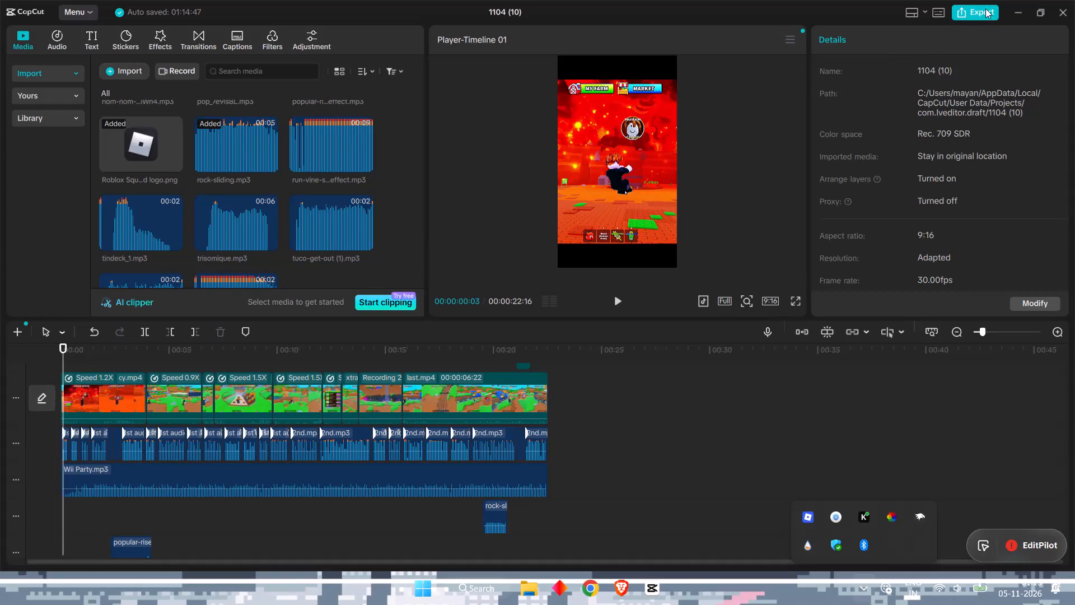
# Open the export settings for the finished video and bring up the resolution choices.
pyautogui.click(979, 10)
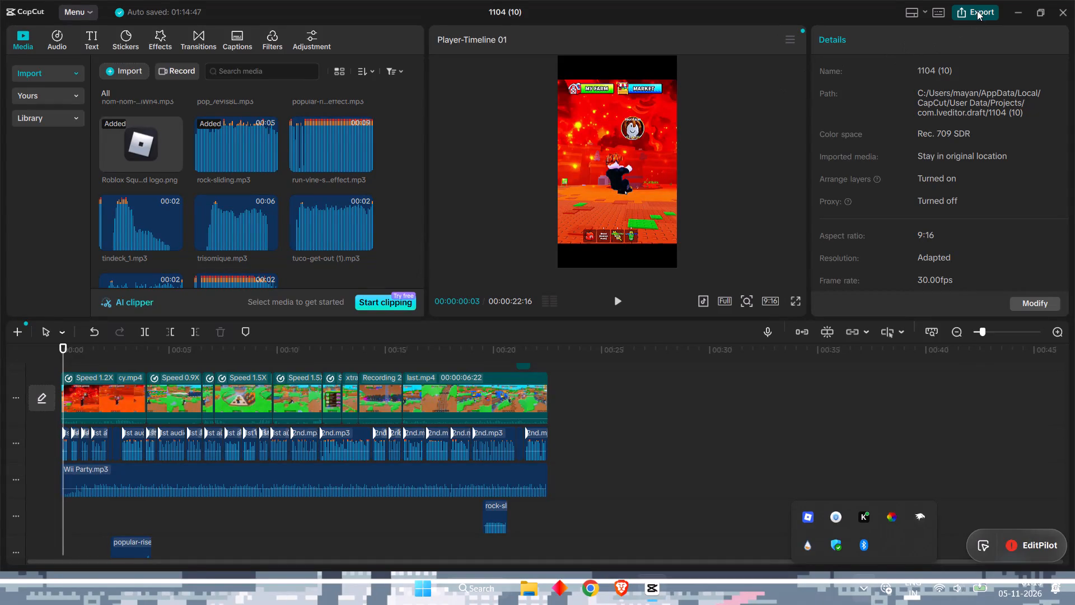
pyautogui.click(644, 240)
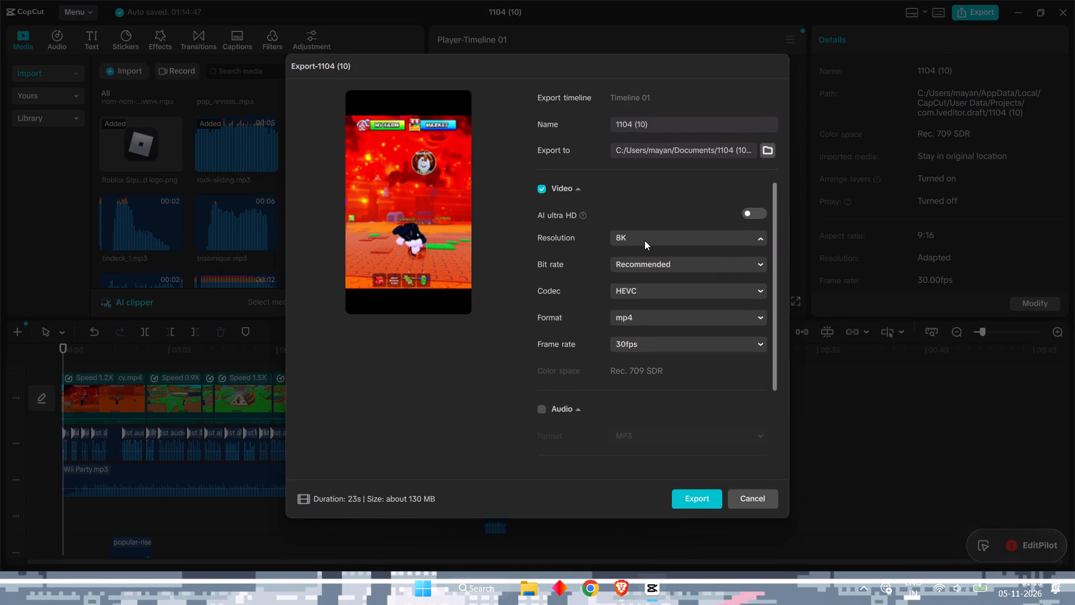
# Set the export resolution to 1080P and the frame rate to 50fps.
pyautogui.click(652, 313)
pyautogui.click(654, 346)
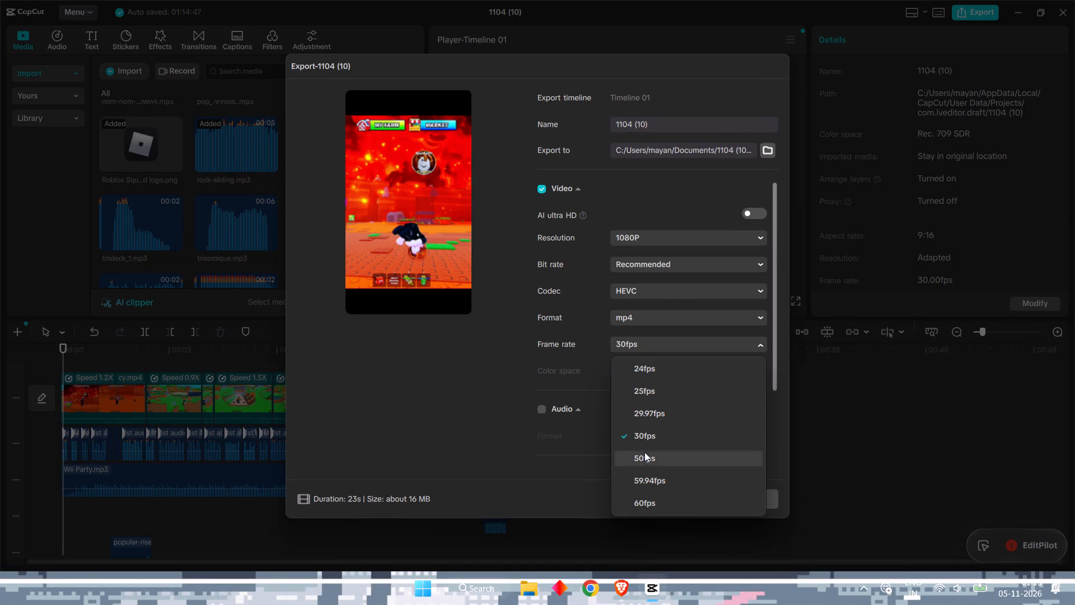
pyautogui.click(644, 454)
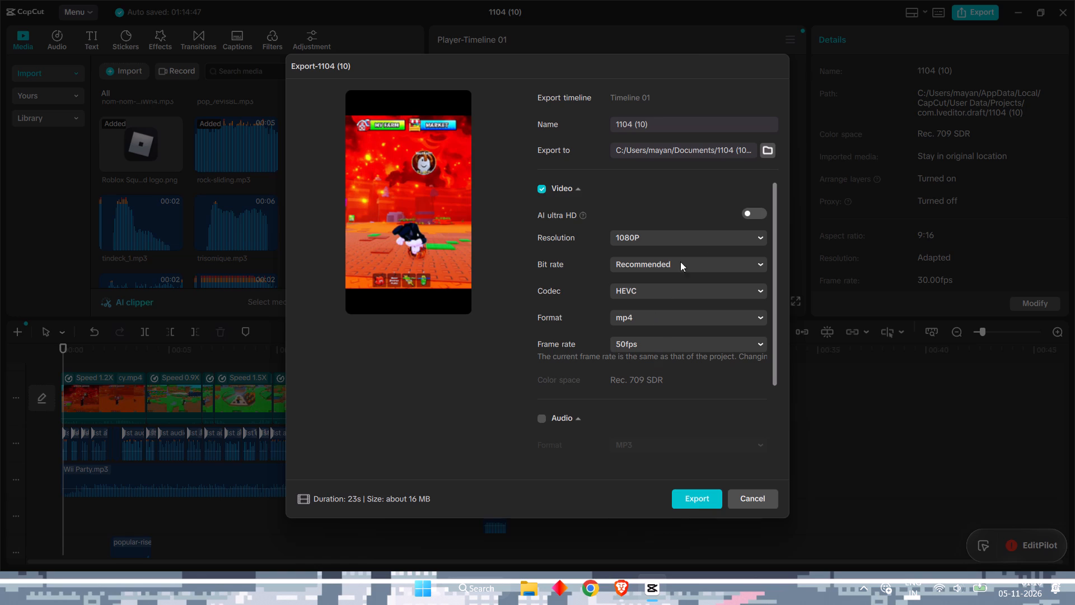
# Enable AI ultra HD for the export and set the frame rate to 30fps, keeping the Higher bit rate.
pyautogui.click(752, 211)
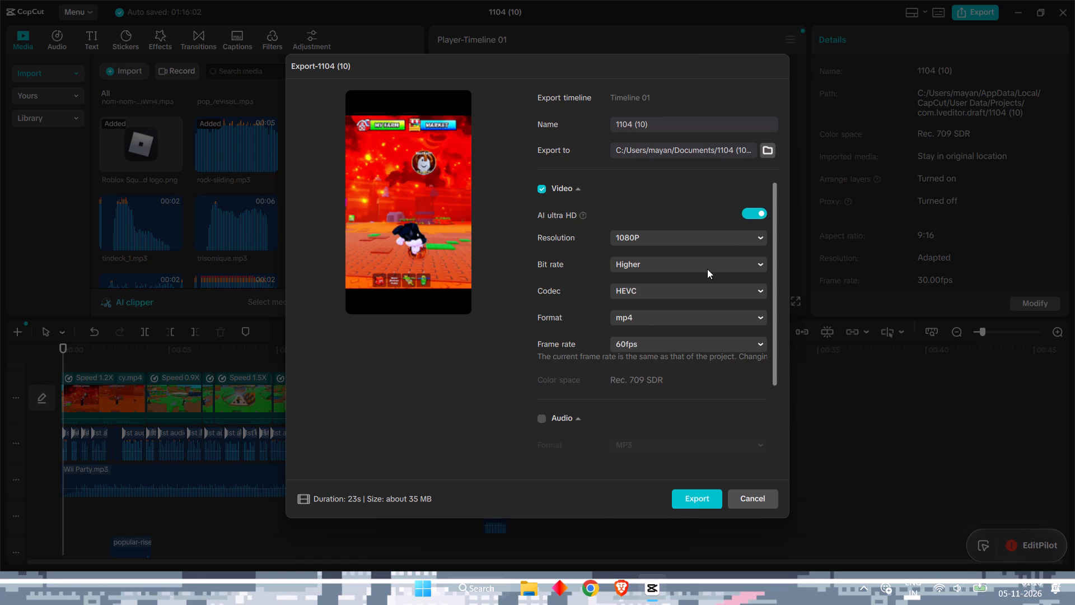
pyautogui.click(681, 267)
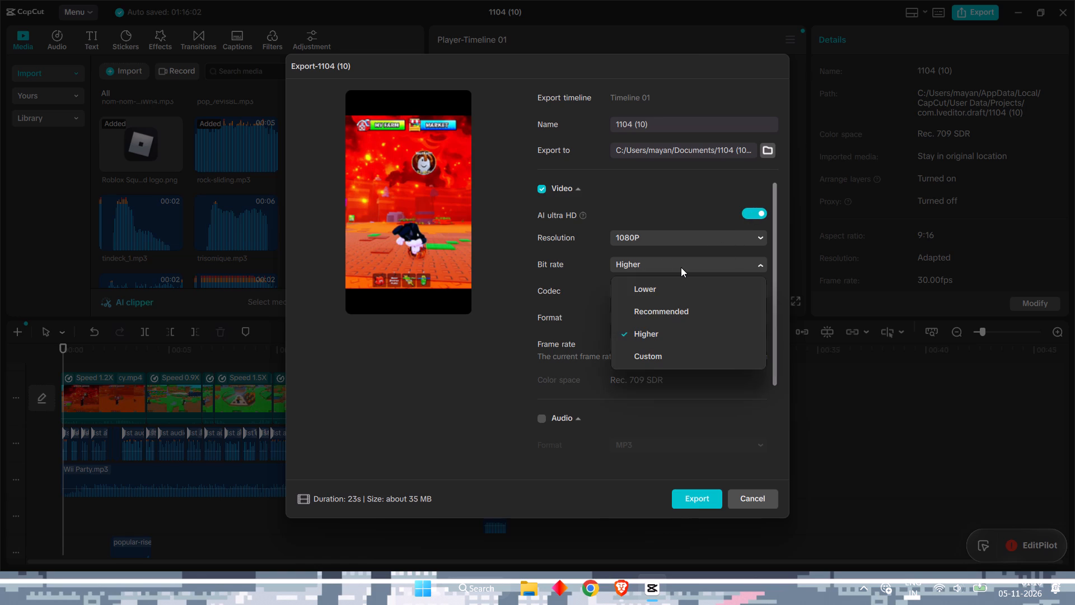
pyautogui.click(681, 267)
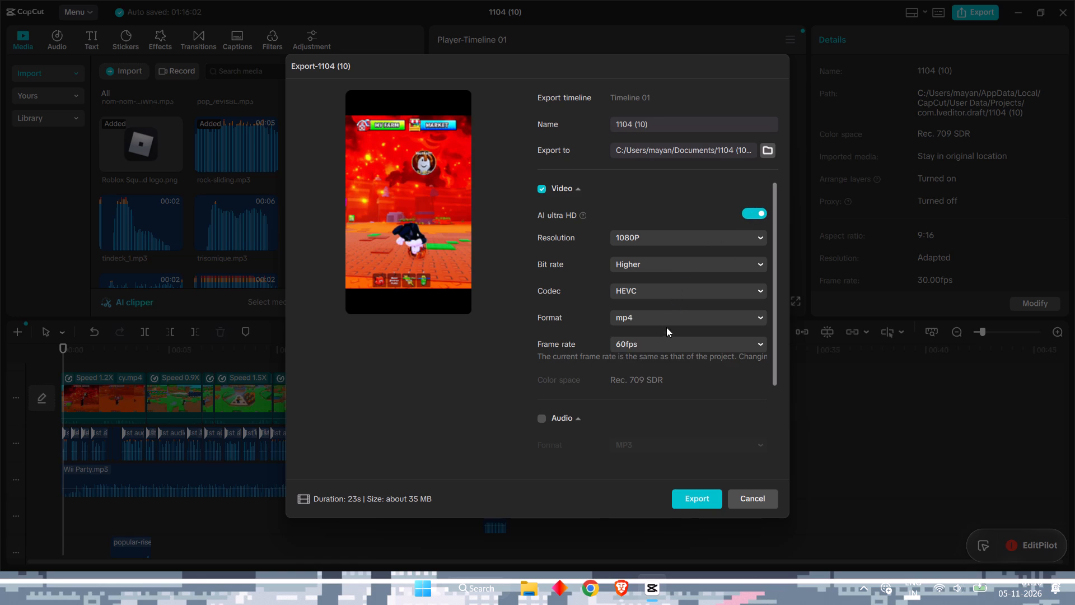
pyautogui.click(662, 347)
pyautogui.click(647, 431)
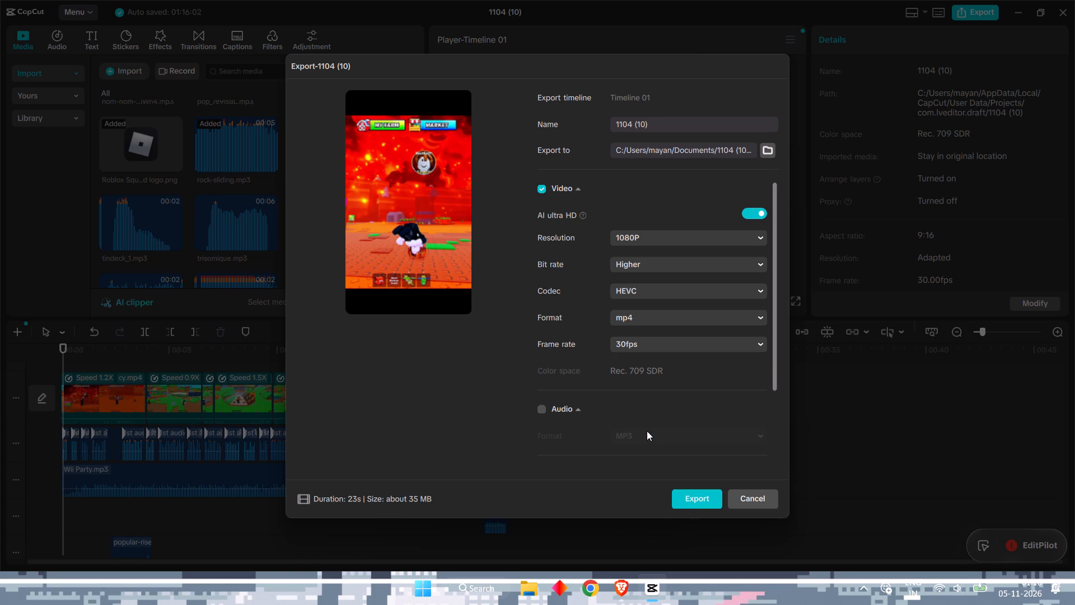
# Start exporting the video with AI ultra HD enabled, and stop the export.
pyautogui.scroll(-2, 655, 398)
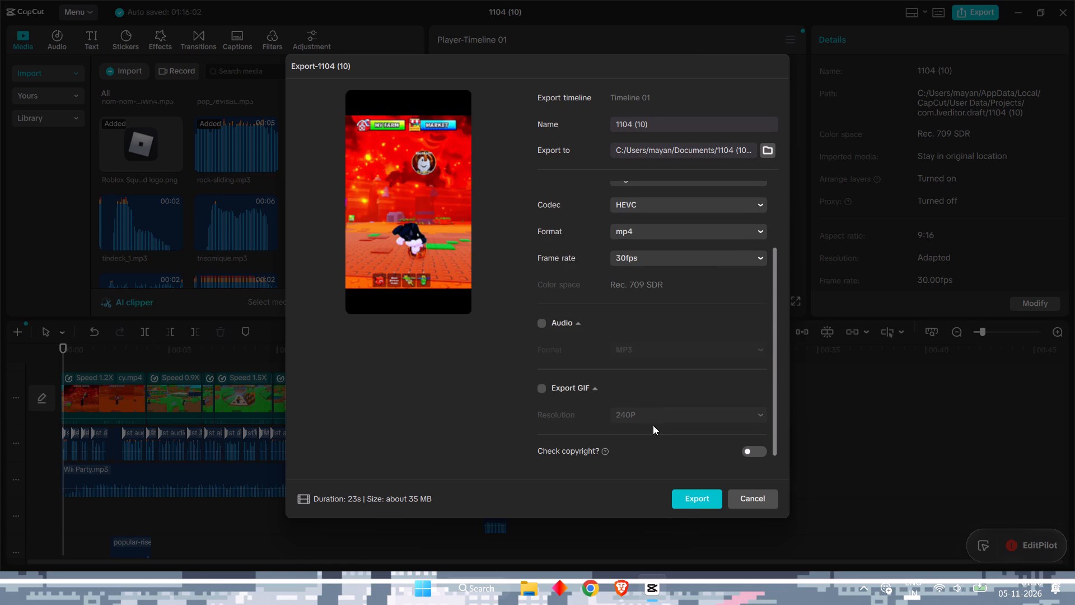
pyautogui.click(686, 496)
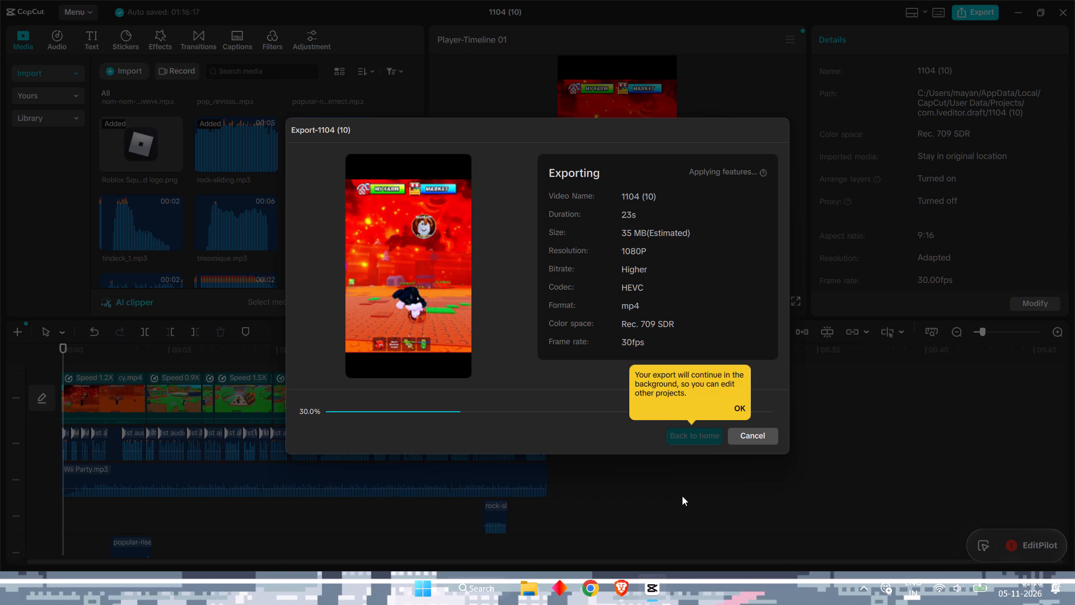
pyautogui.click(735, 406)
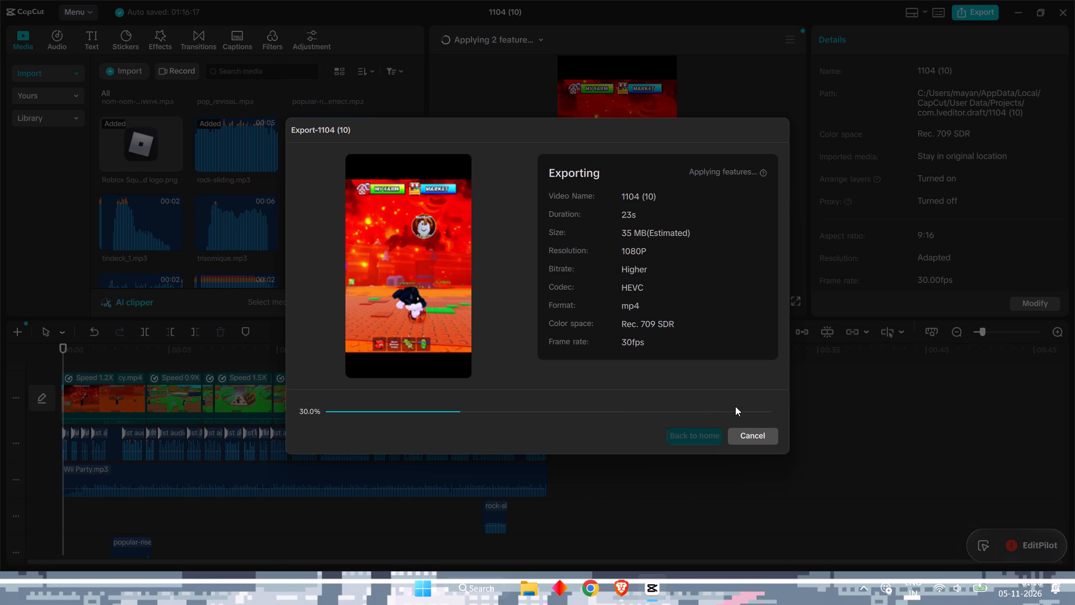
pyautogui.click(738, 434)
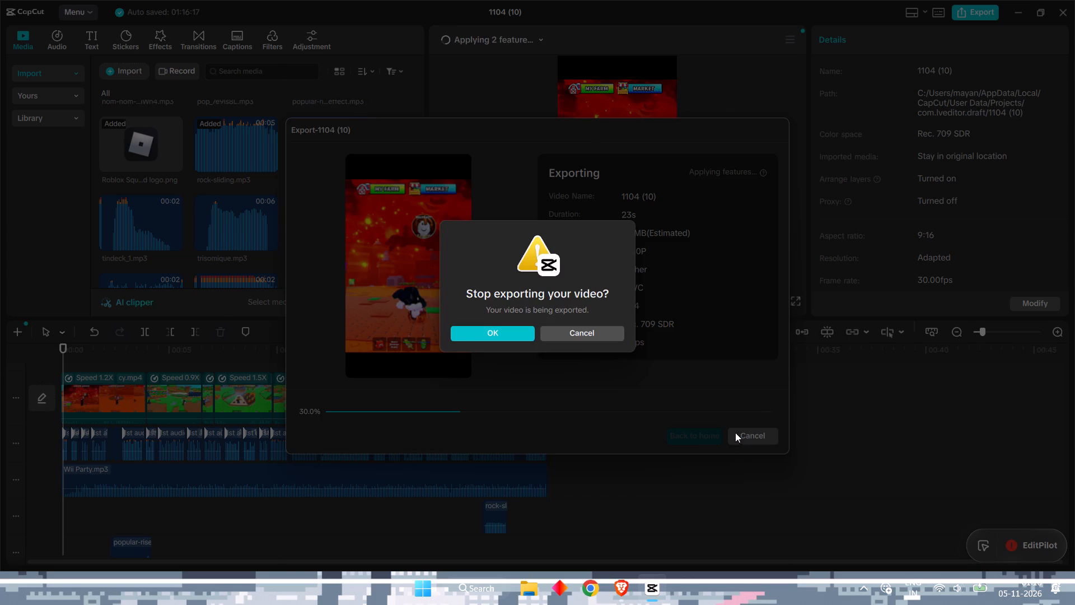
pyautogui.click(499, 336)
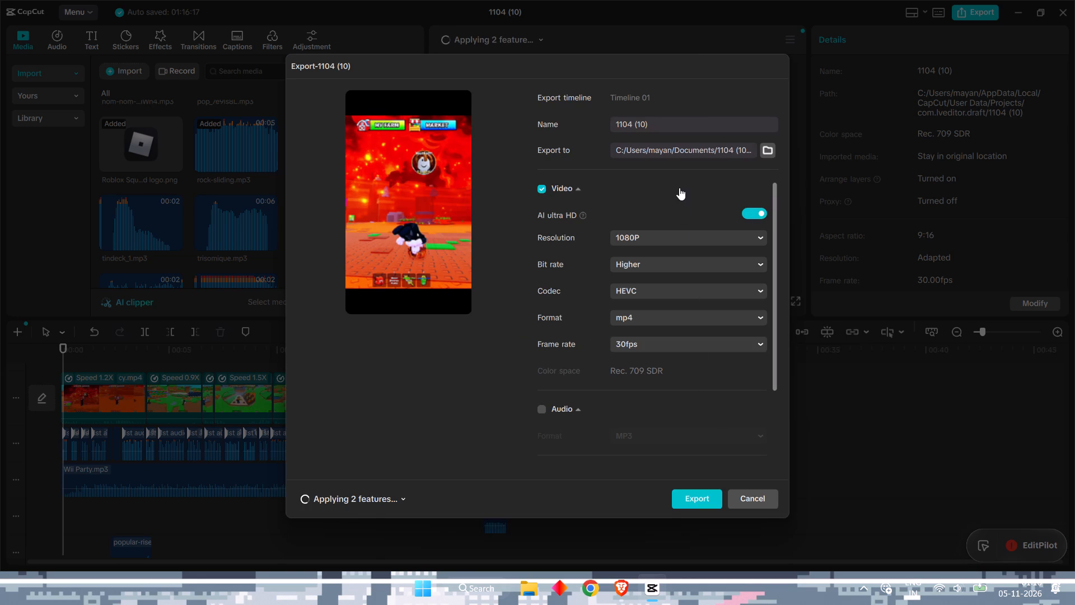
# Choose the Documents folder as the export location.
pyautogui.click(766, 150)
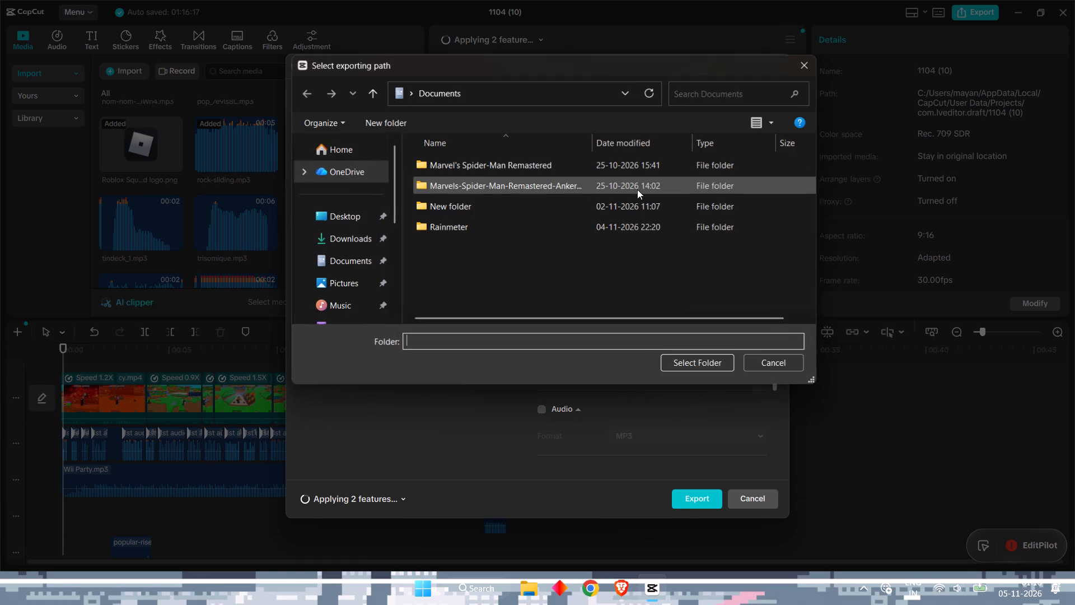
pyautogui.click(359, 264)
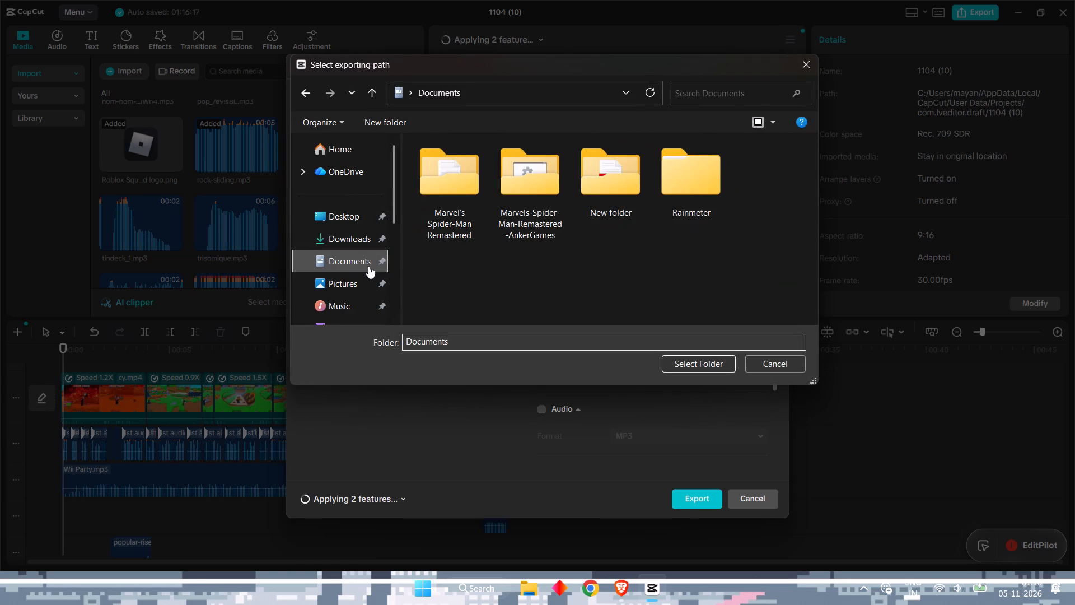
pyautogui.click(704, 367)
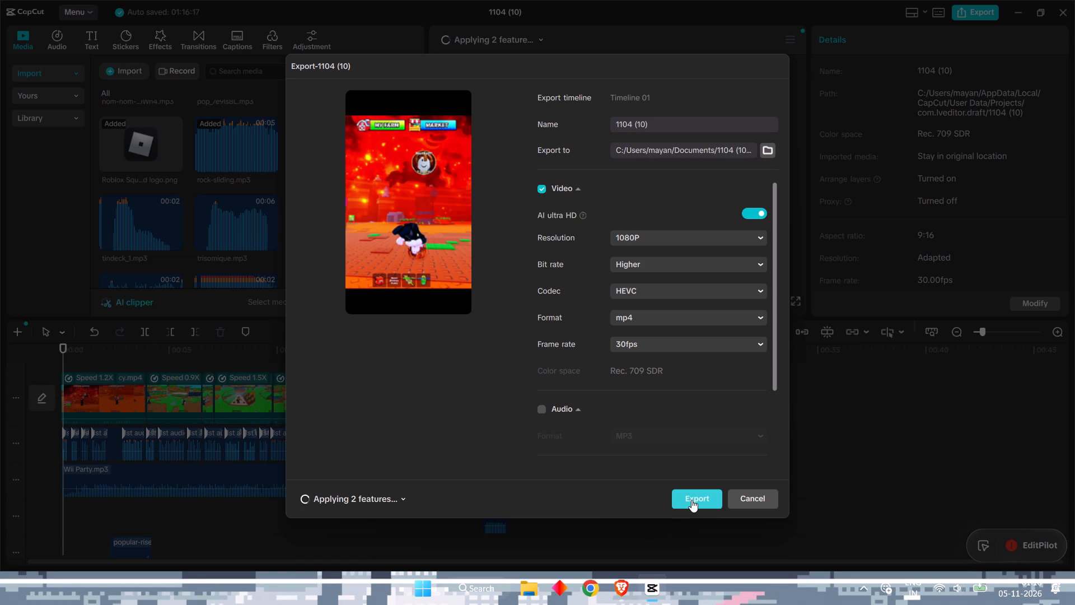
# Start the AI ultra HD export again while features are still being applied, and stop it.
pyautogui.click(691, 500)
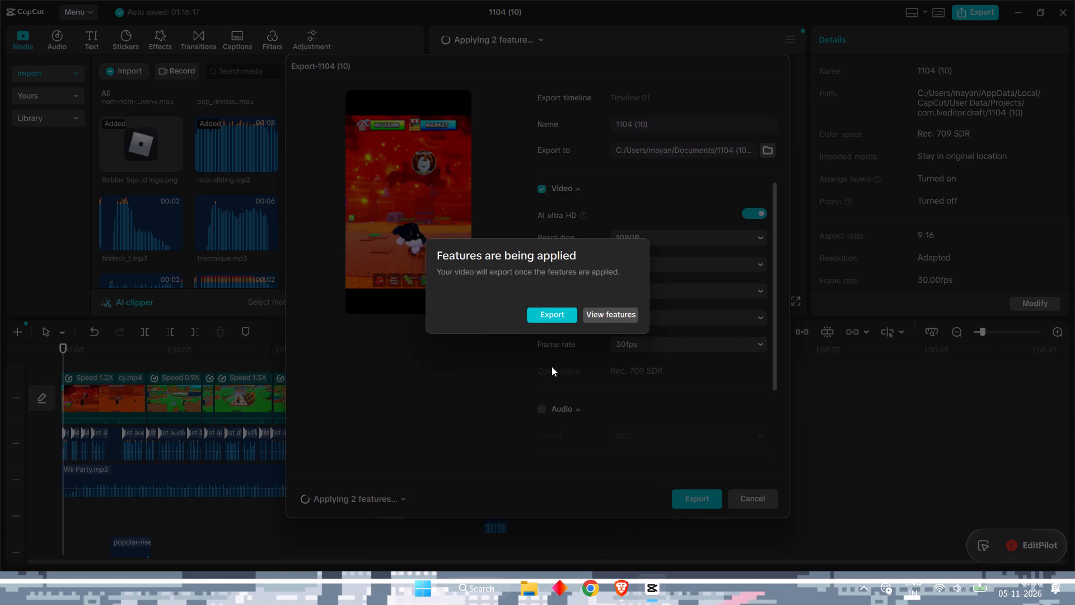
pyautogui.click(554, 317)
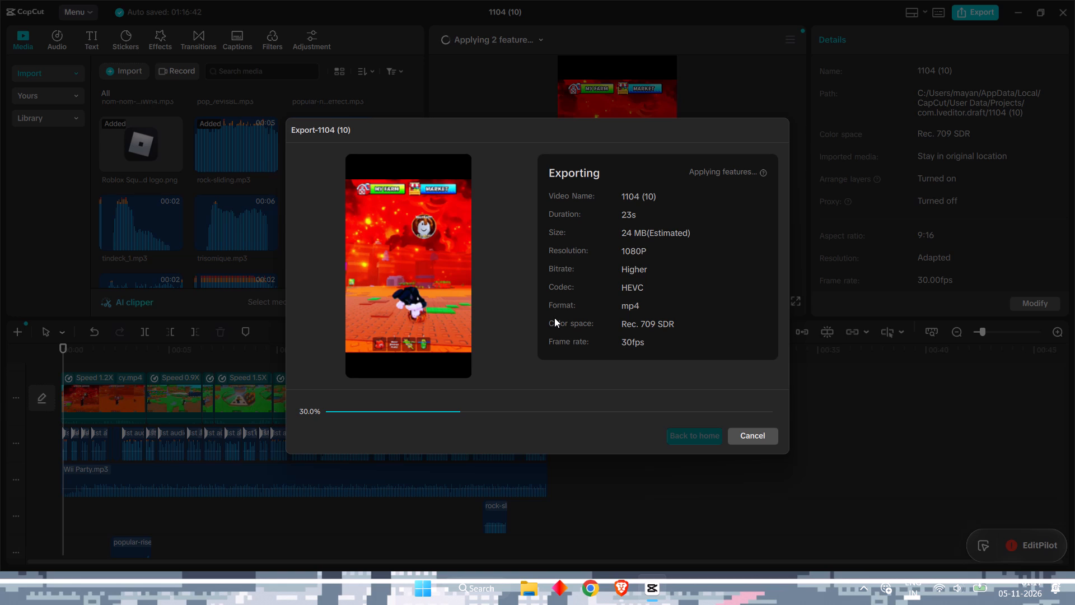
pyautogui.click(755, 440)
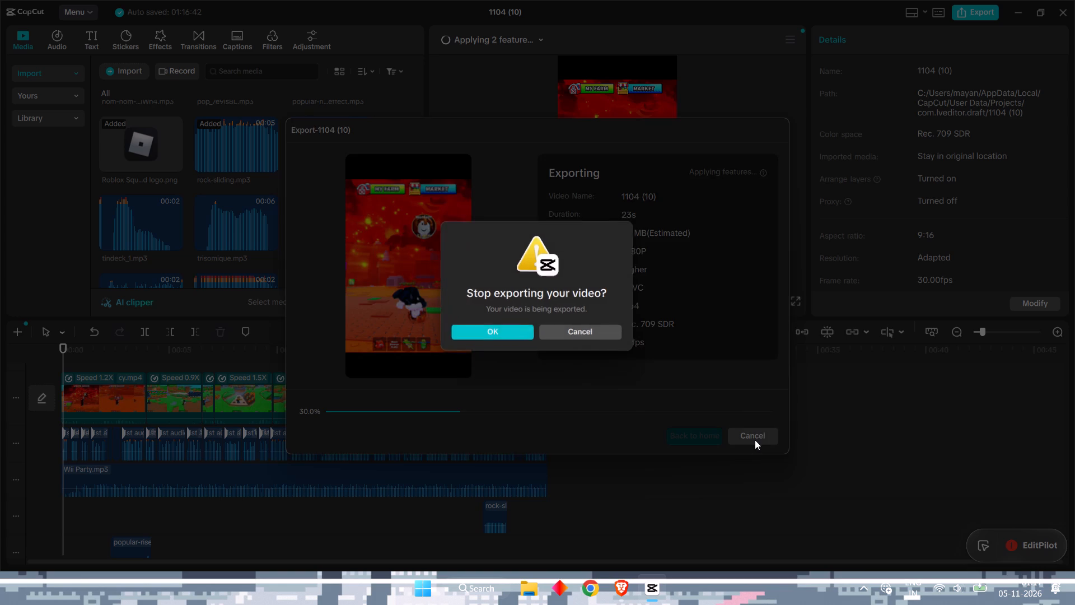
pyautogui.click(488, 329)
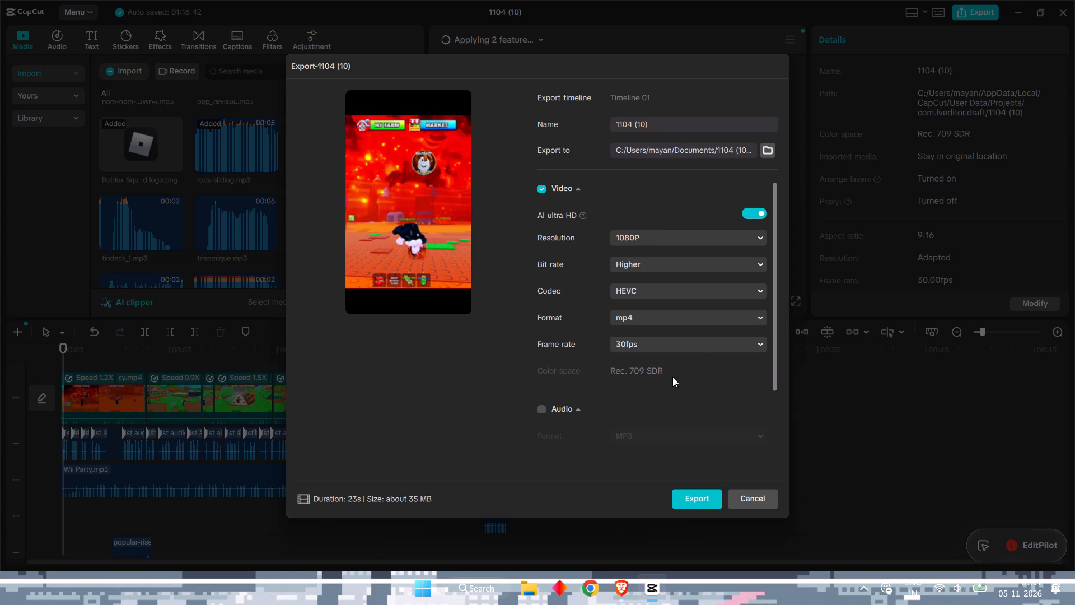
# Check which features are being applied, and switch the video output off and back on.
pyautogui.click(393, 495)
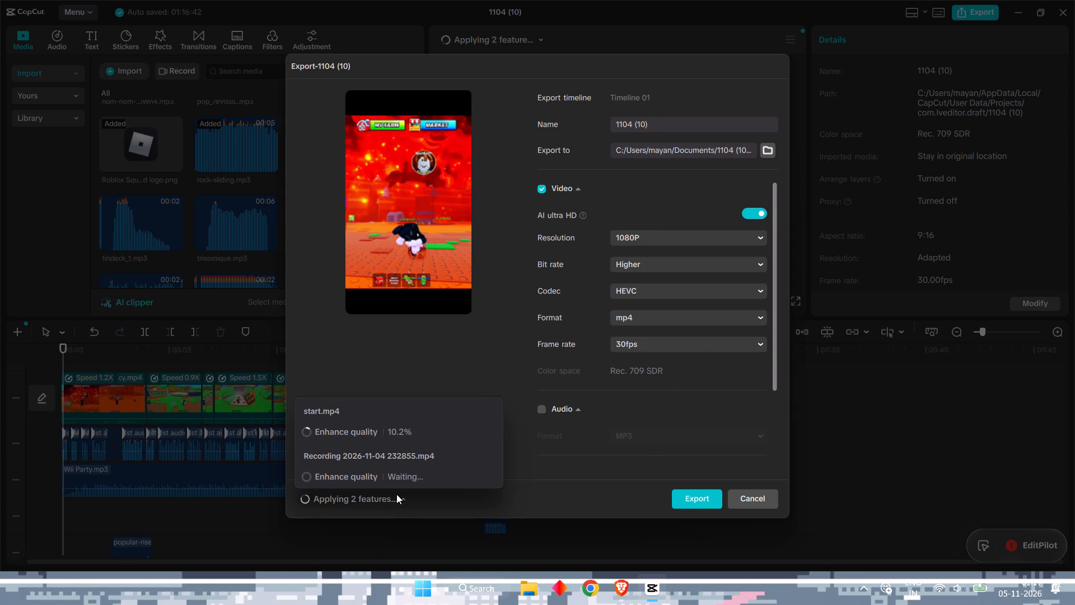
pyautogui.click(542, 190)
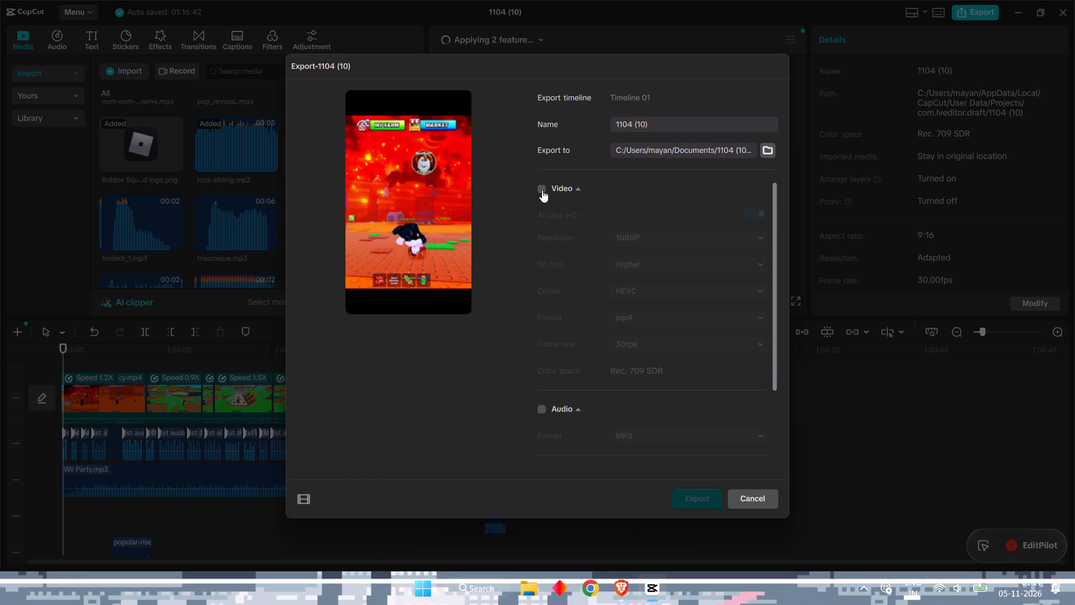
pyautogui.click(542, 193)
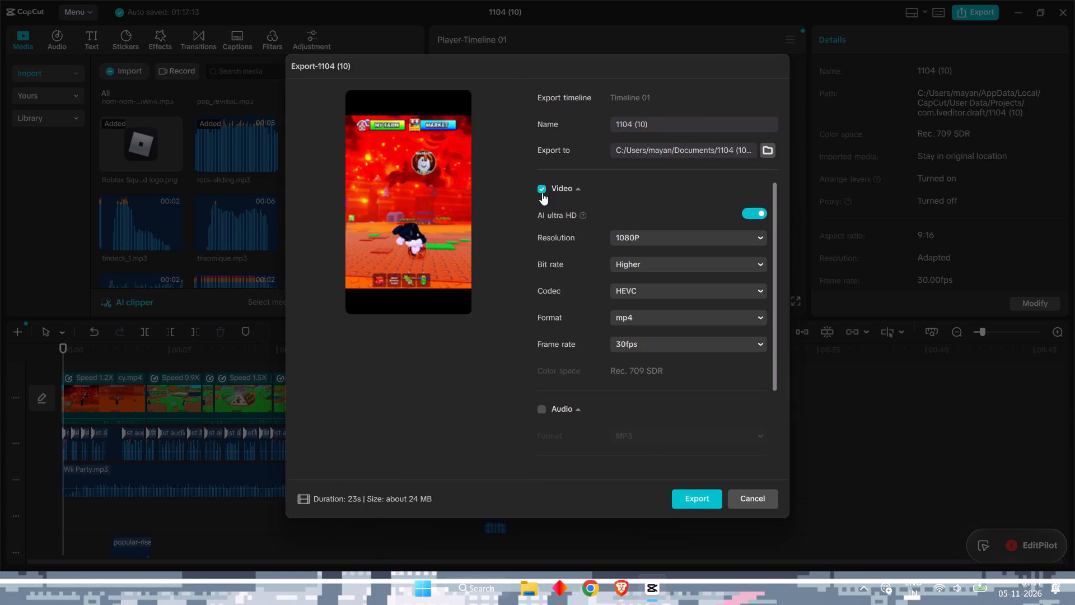
# Disable AI ultra HD, set the frame rate to 30fps and export the video.
pyautogui.click(750, 211)
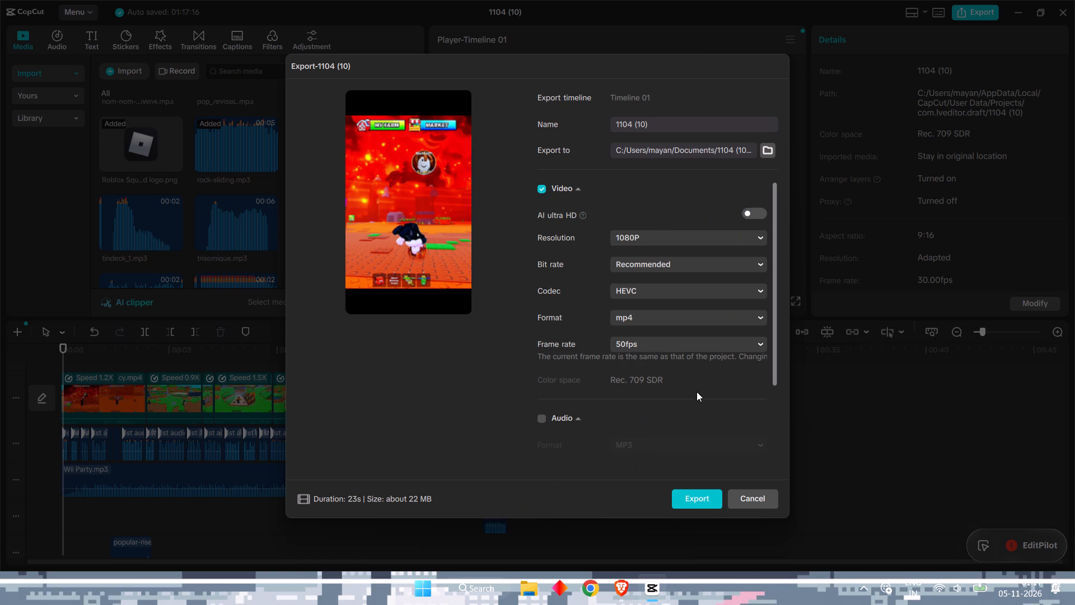
pyautogui.click(652, 345)
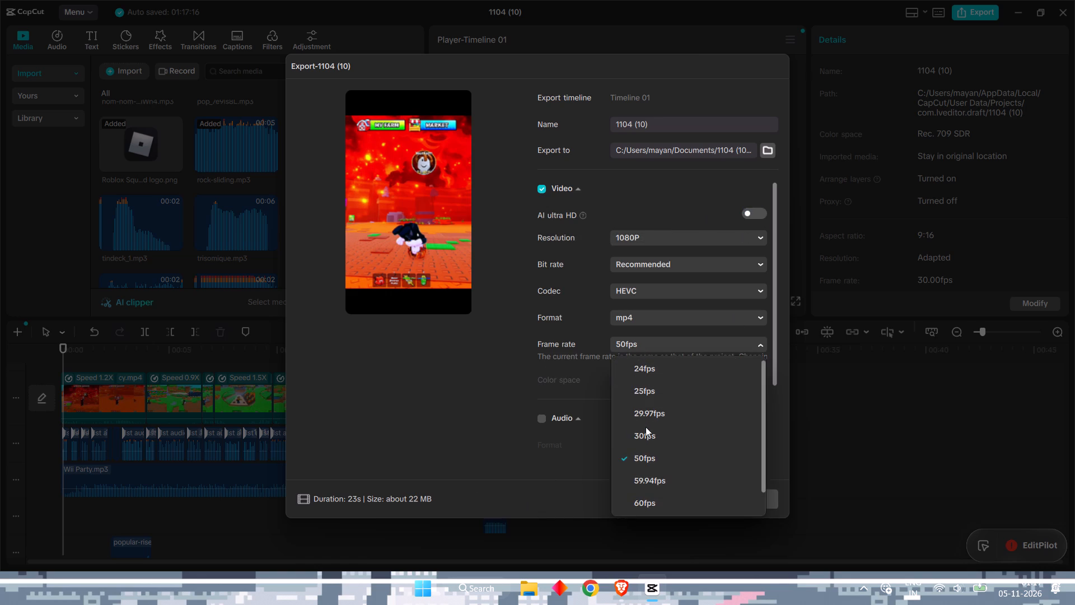
pyautogui.click(645, 431)
pyautogui.click(696, 505)
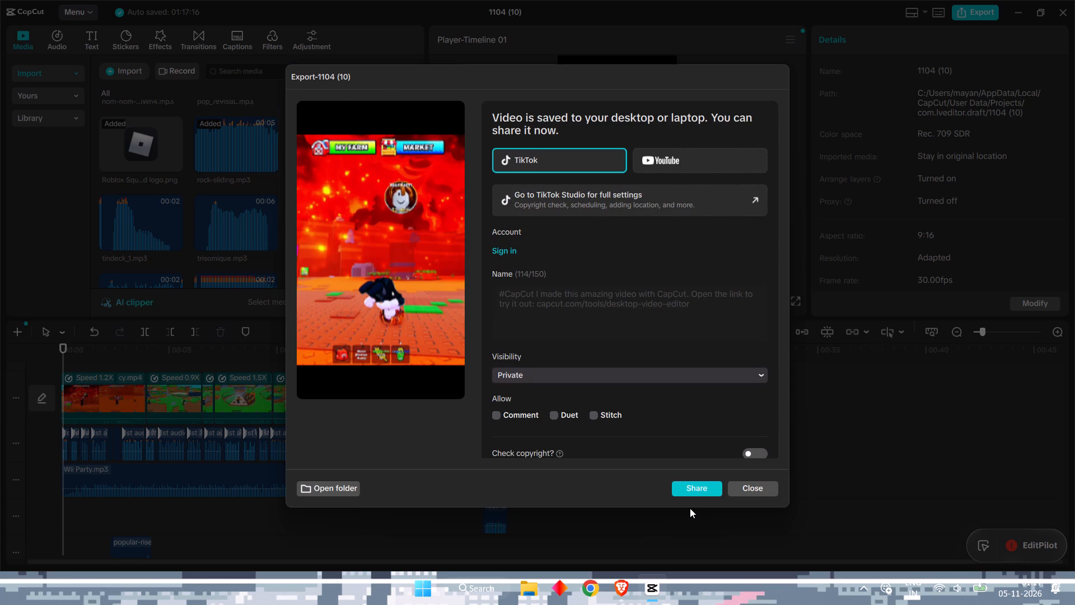
# Open the exported video's folder, copy the 1104 (10) video file and close the folder window.
pyautogui.click(312, 487)
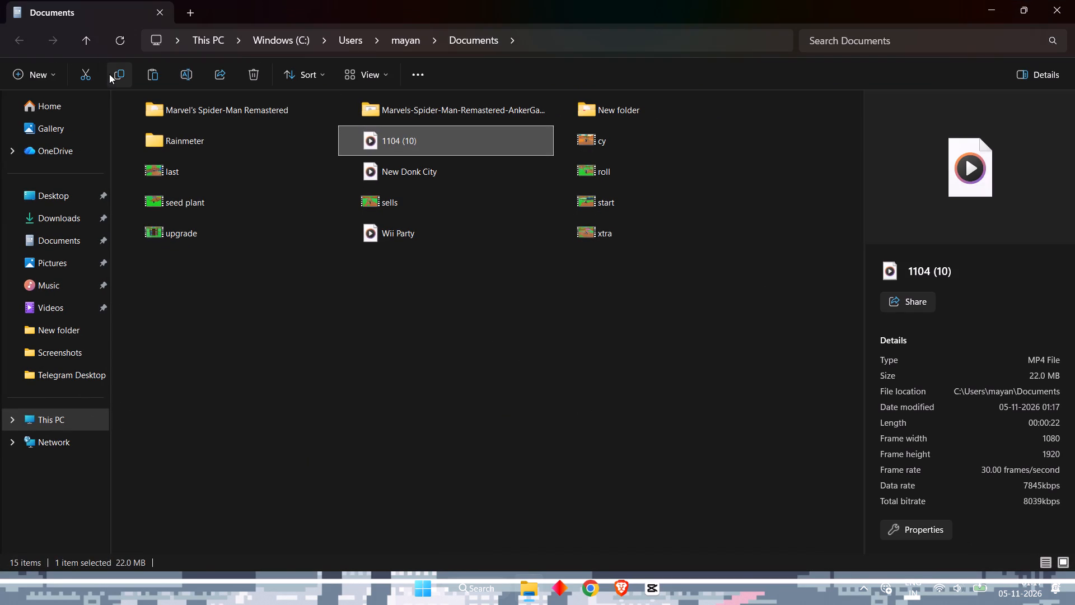
pyautogui.click(109, 74)
pyautogui.click(222, 332)
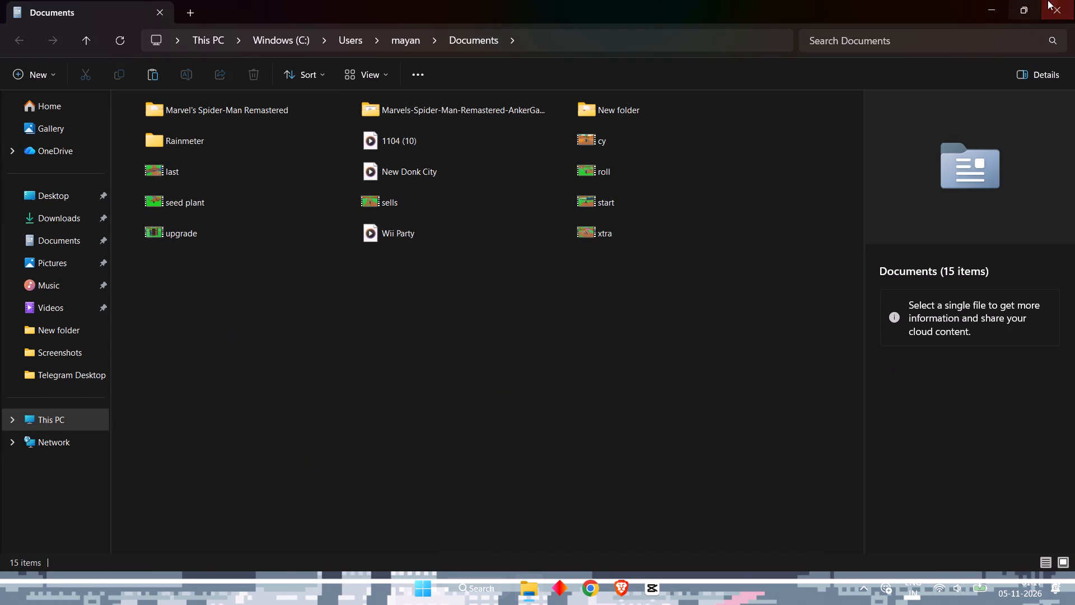
pyautogui.click(1048, 0)
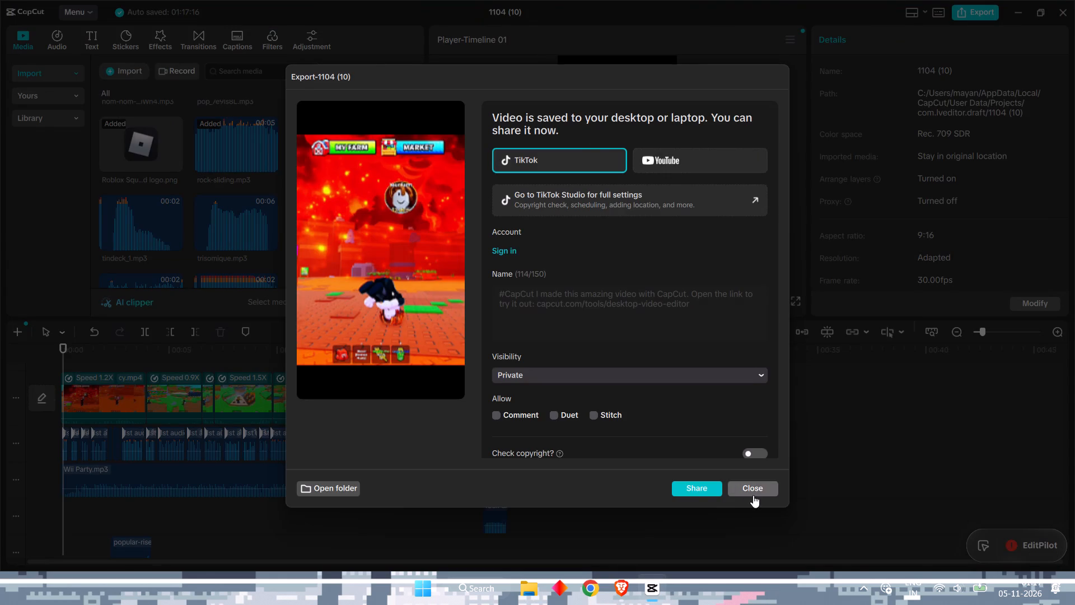
# Close the finished export dialog and the 1104 (10) project.
pyautogui.click(753, 495)
pyautogui.click(1062, 0)
pyautogui.click(1063, 16)
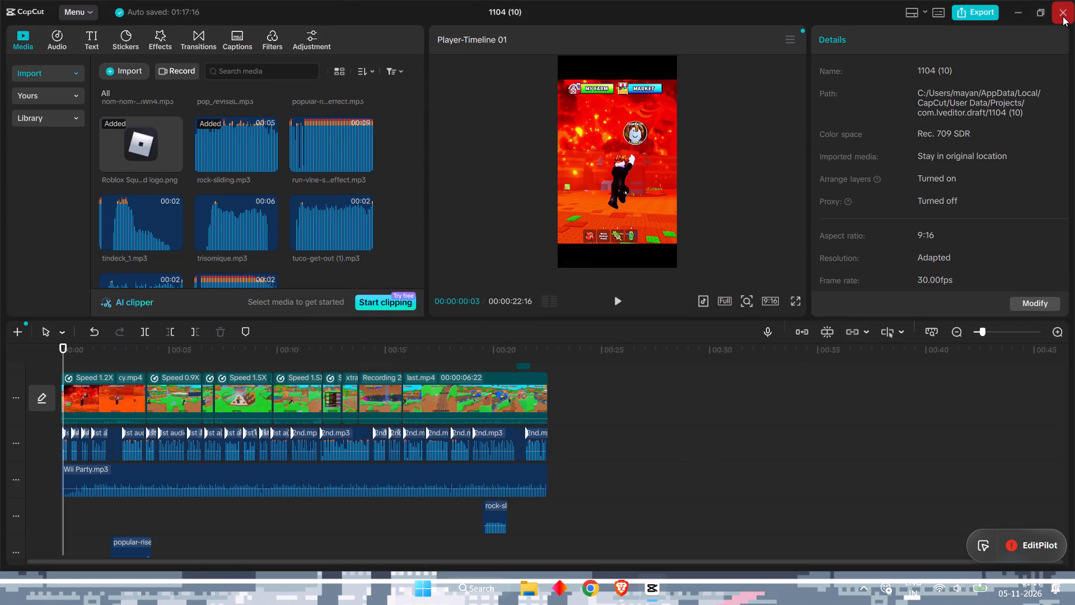
pyautogui.click(1063, 16)
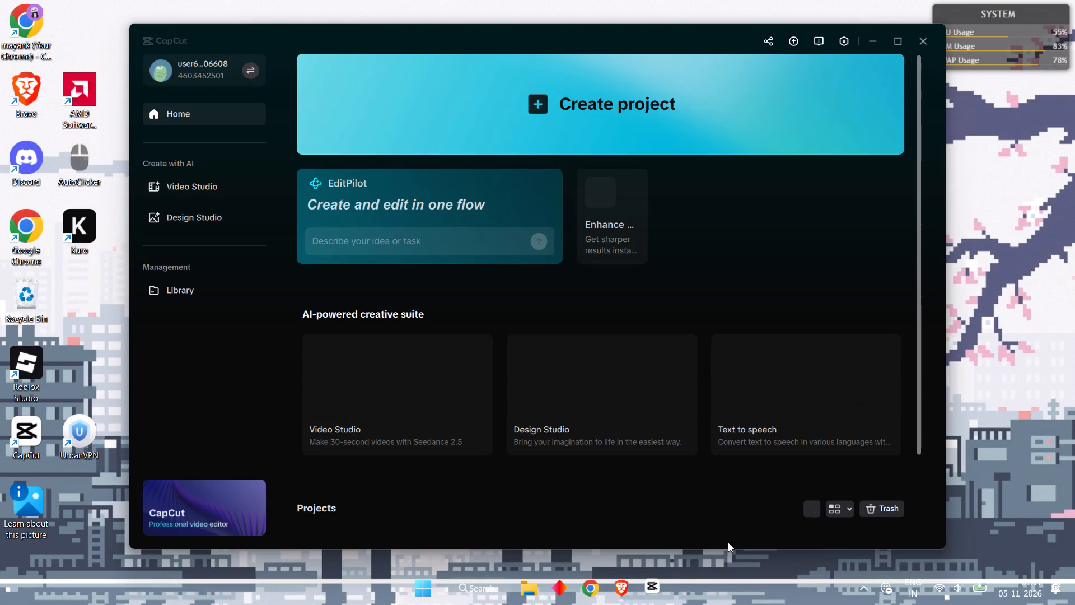
# Switch to Brave and close its window, and close the CapCut home window.
pyautogui.click(617, 593)
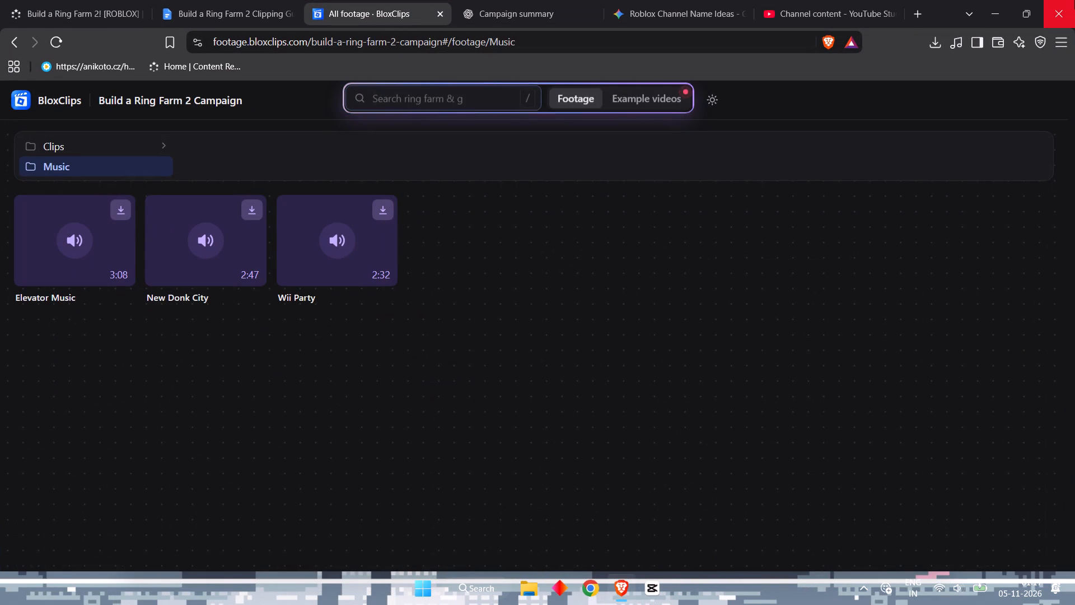
pyautogui.click(1074, 0)
pyautogui.click(655, 604)
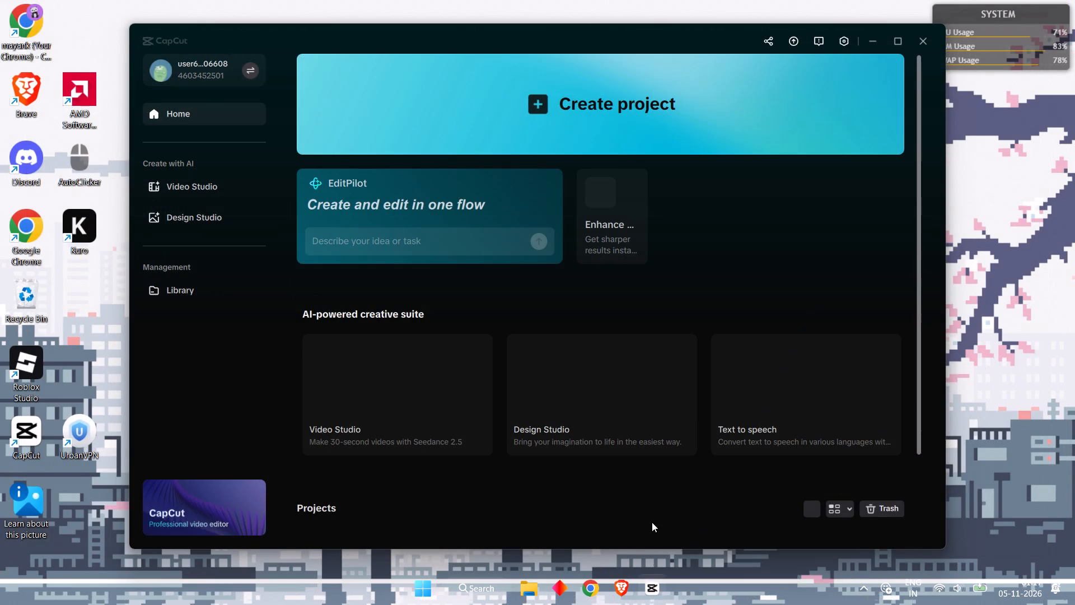
pyautogui.click(913, 38)
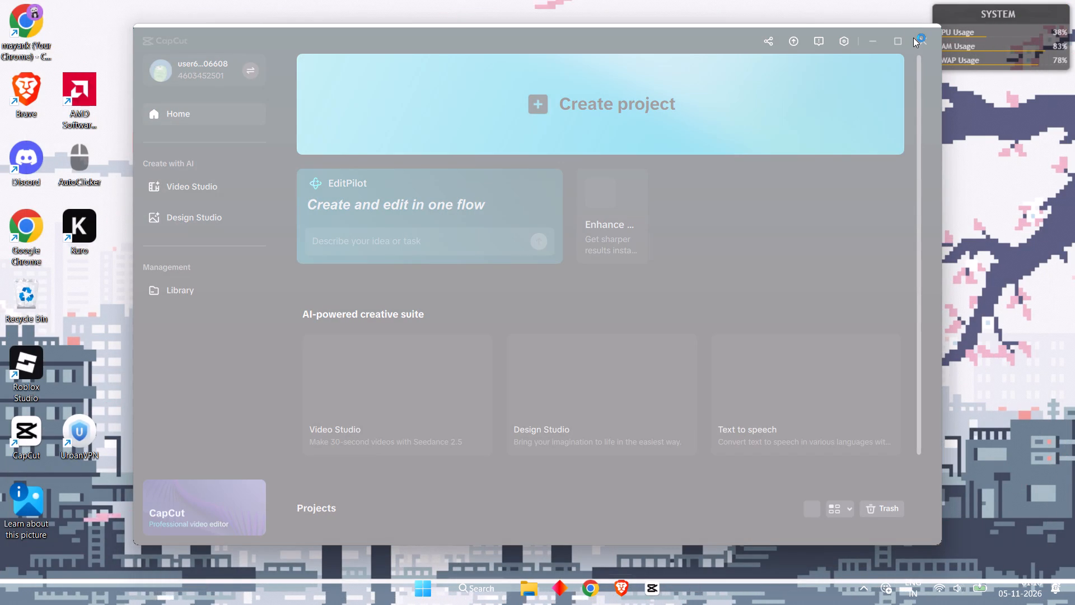
# Force the unresponsive CapCut program to close and cancel the problem report to Microsoft.
pyautogui.click(863, 596)
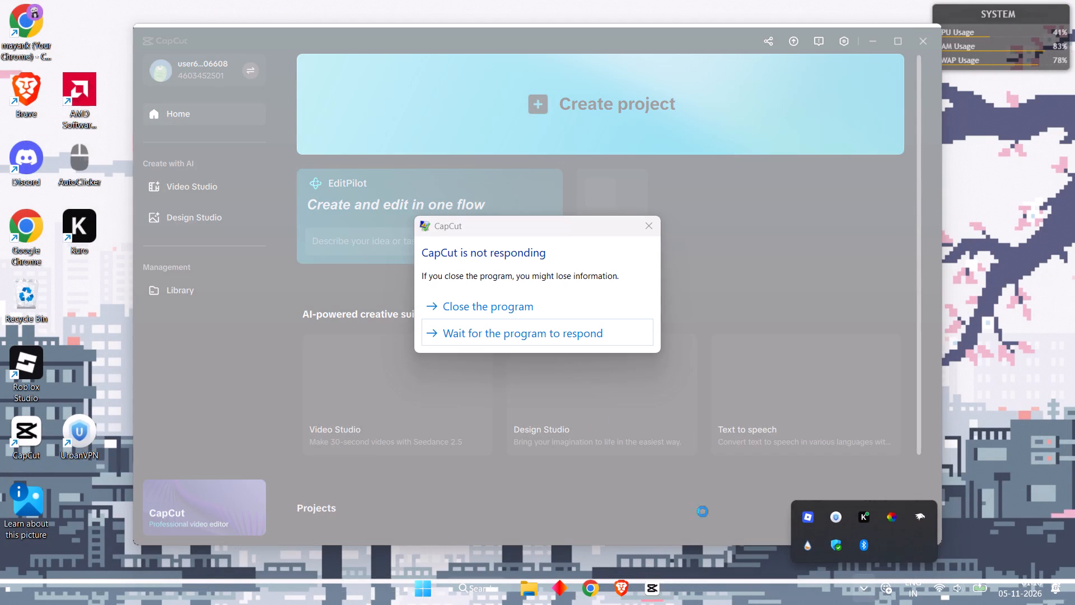
pyautogui.click(465, 299)
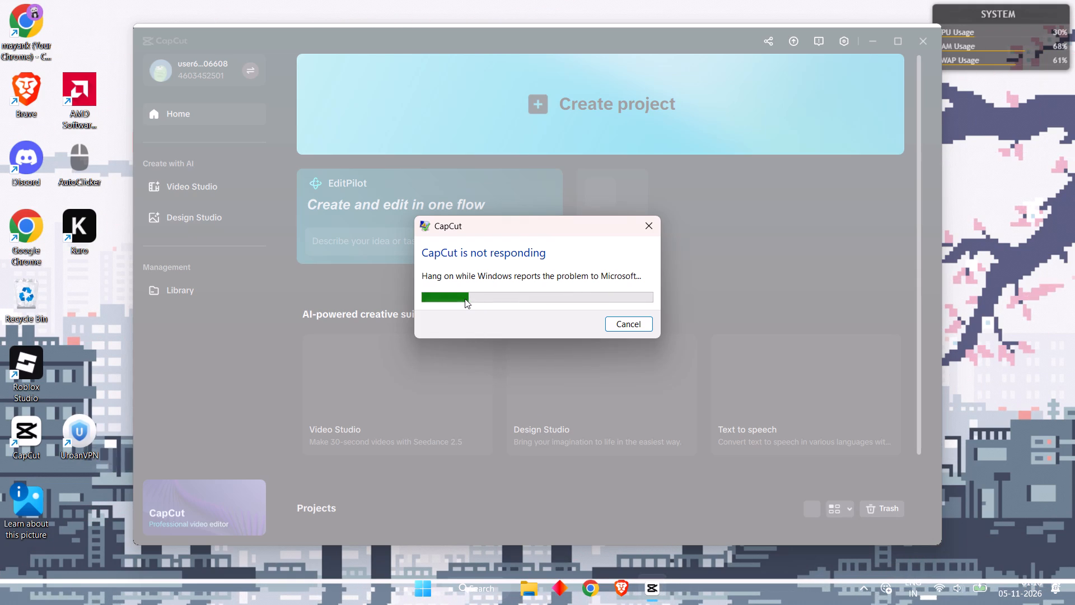
pyautogui.click(629, 326)
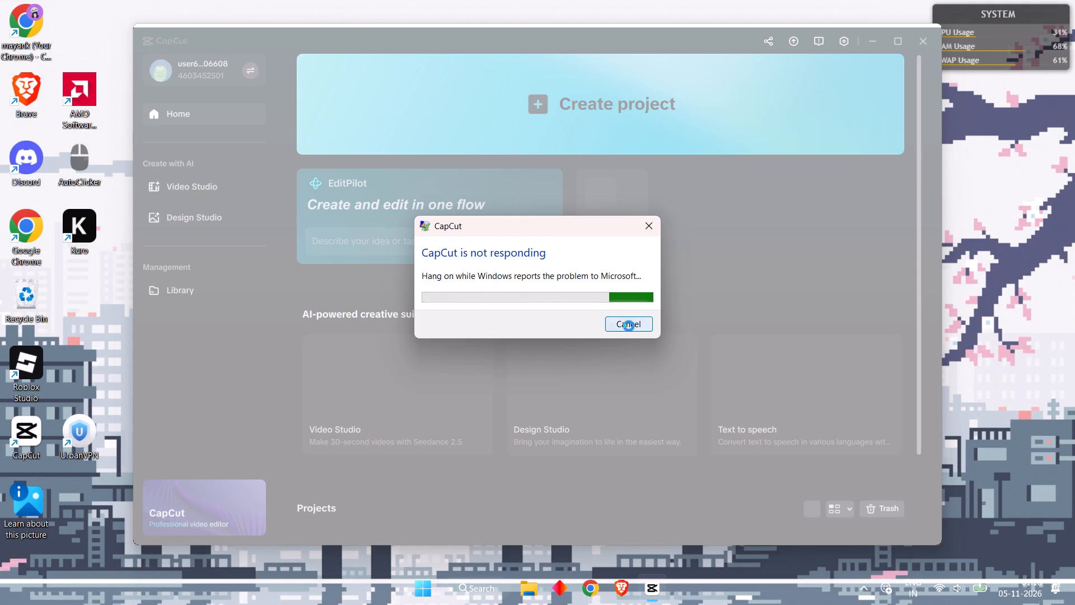
# Turn off Night light in the Windows quick settings.
pyautogui.click(944, 585)
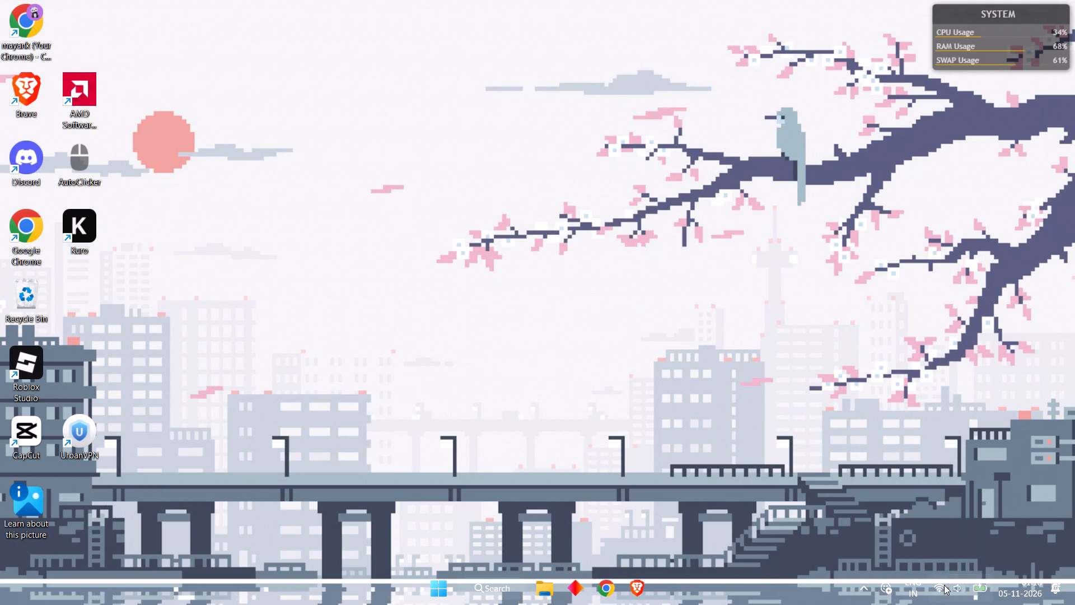
pyautogui.scroll(-6, 906, 385)
pyautogui.click(849, 331)
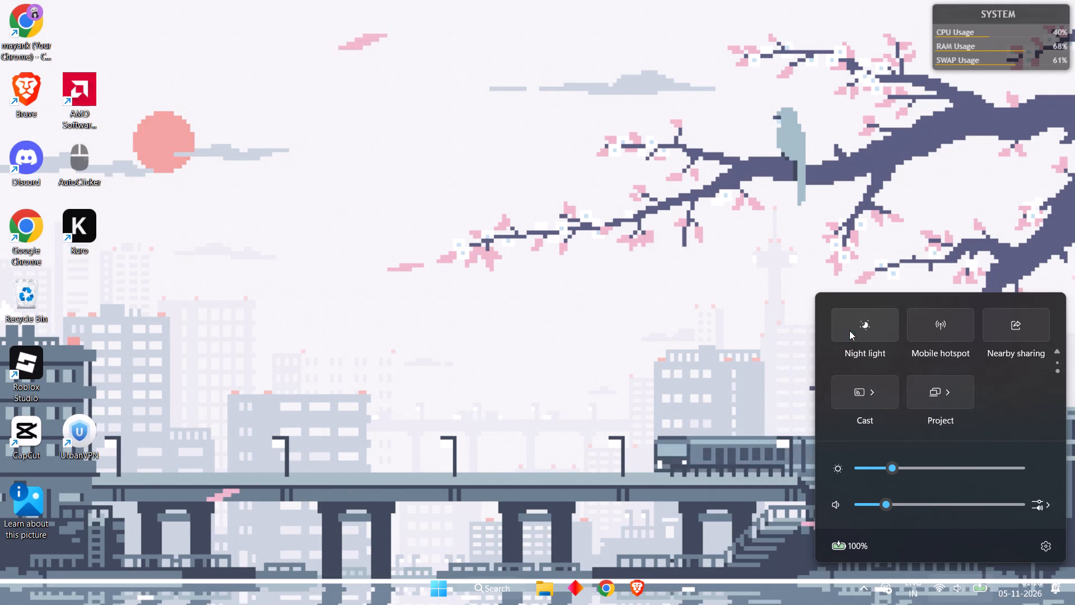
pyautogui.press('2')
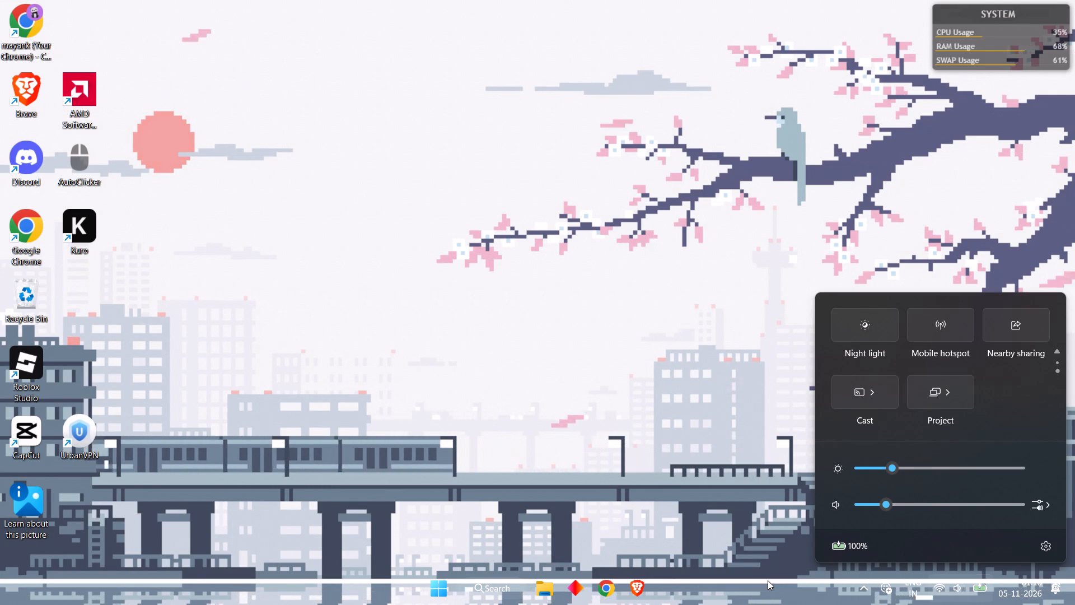
# Open Task Manager to examine the running processes and their memory usage.
pyautogui.rightClick(727, 594)
pyautogui.click(758, 533)
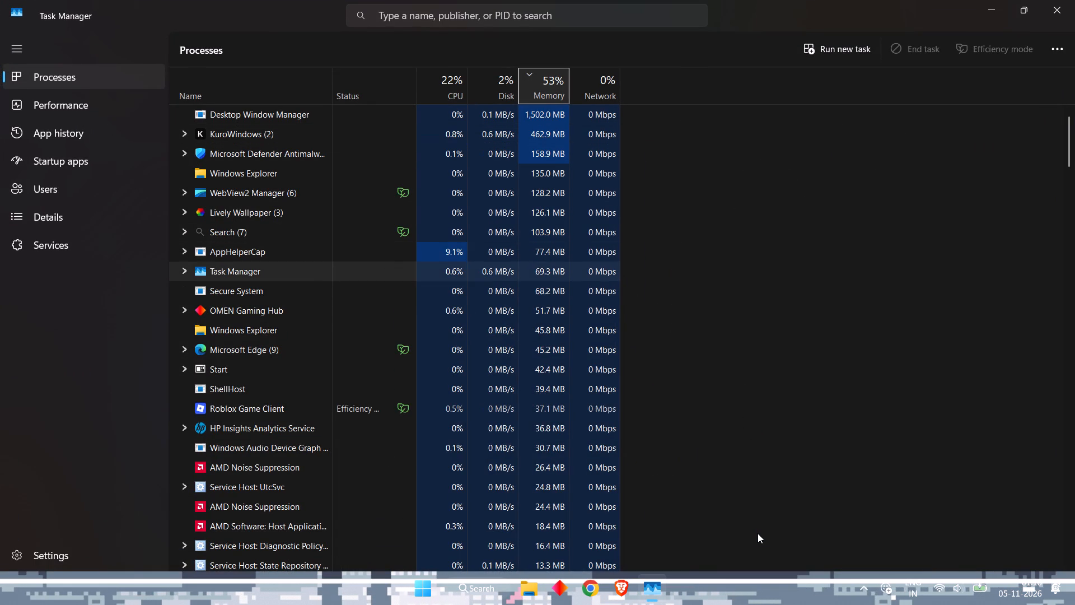
# Check the UrbanVPN window, close it and quit UrbanVPN completely from its background icon.
pyautogui.click(853, 602)
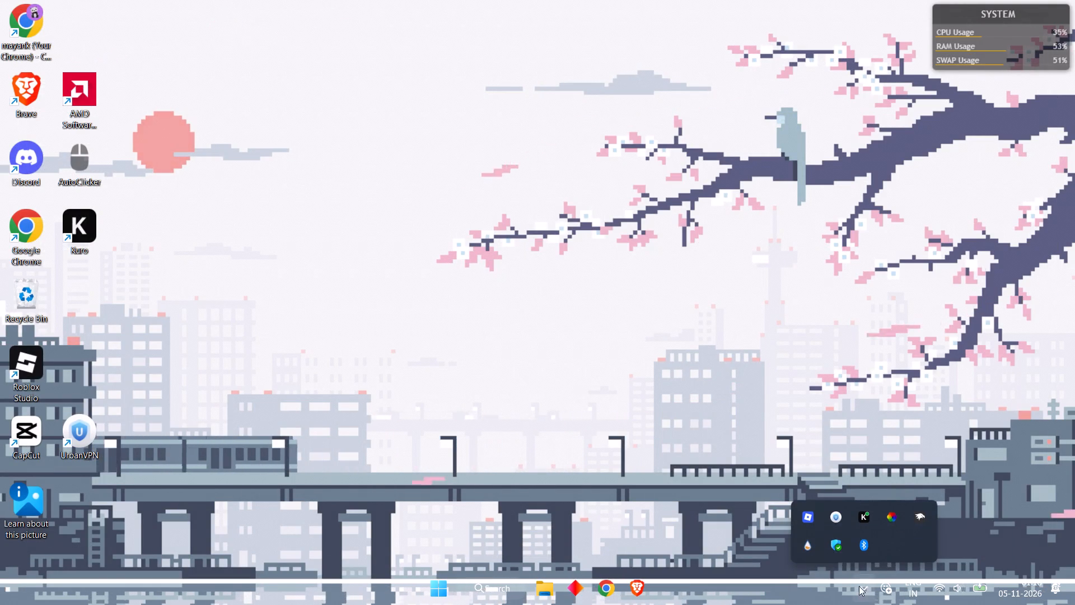
pyautogui.click(832, 523)
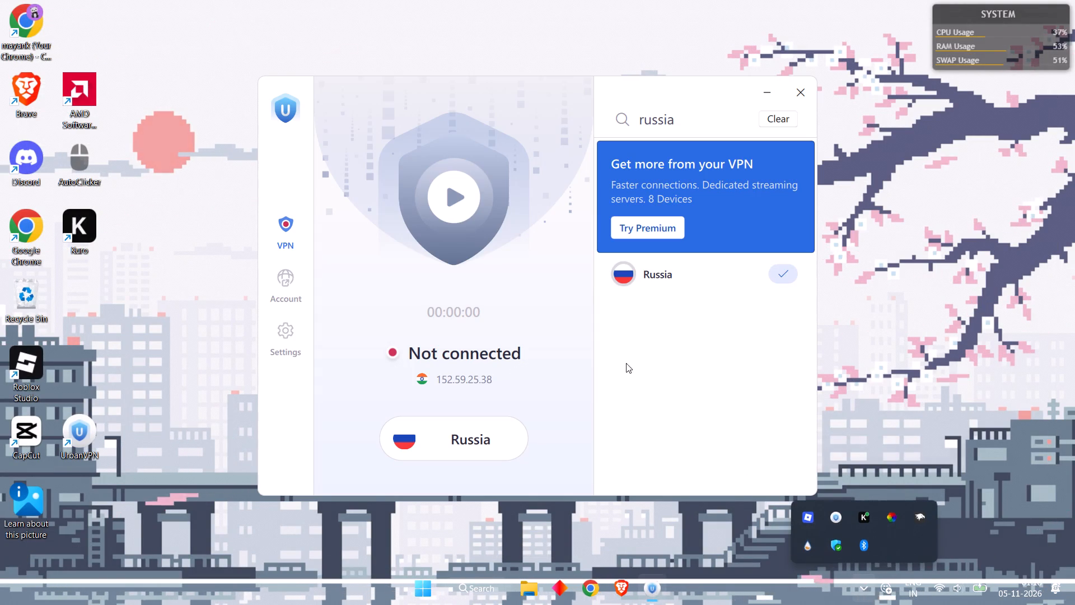
pyautogui.click(796, 90)
pyautogui.click(871, 596)
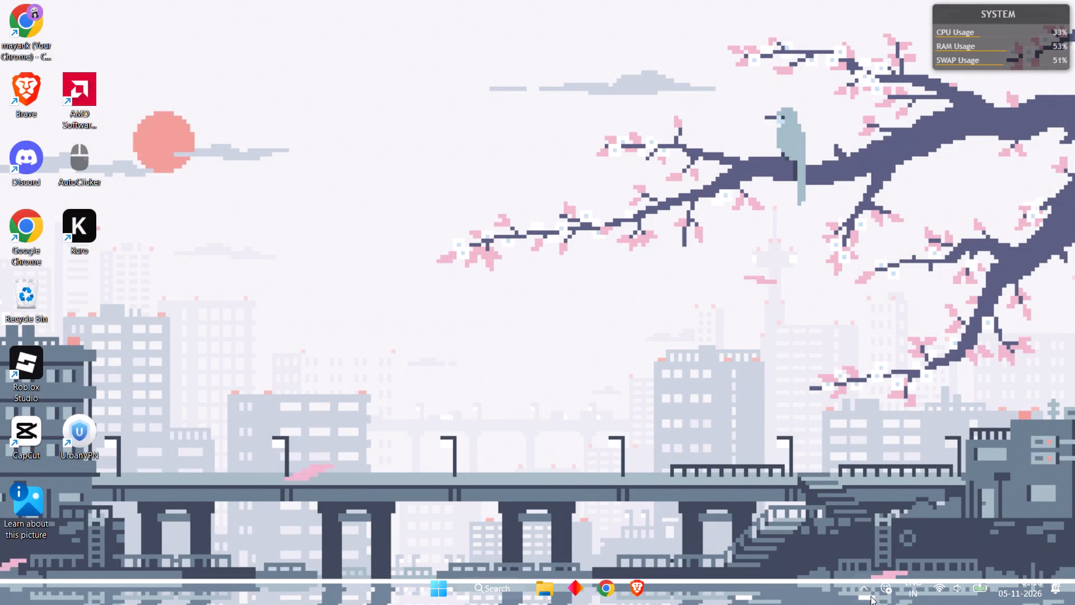
pyautogui.rightClick(829, 514)
pyautogui.click(855, 565)
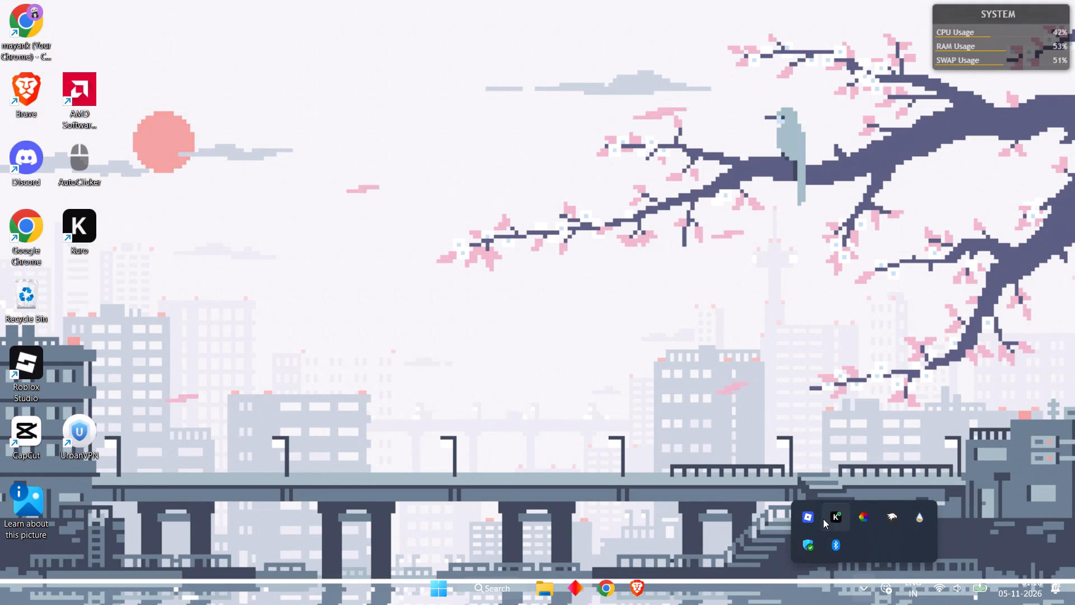
# Quit the Roblox game client running in the background.
pyautogui.rightClick(807, 516)
pyautogui.click(824, 505)
# Find WhatsApp in Windows search, open its app settings, start a repair of the app and close Settings.
pyautogui.click(496, 594)
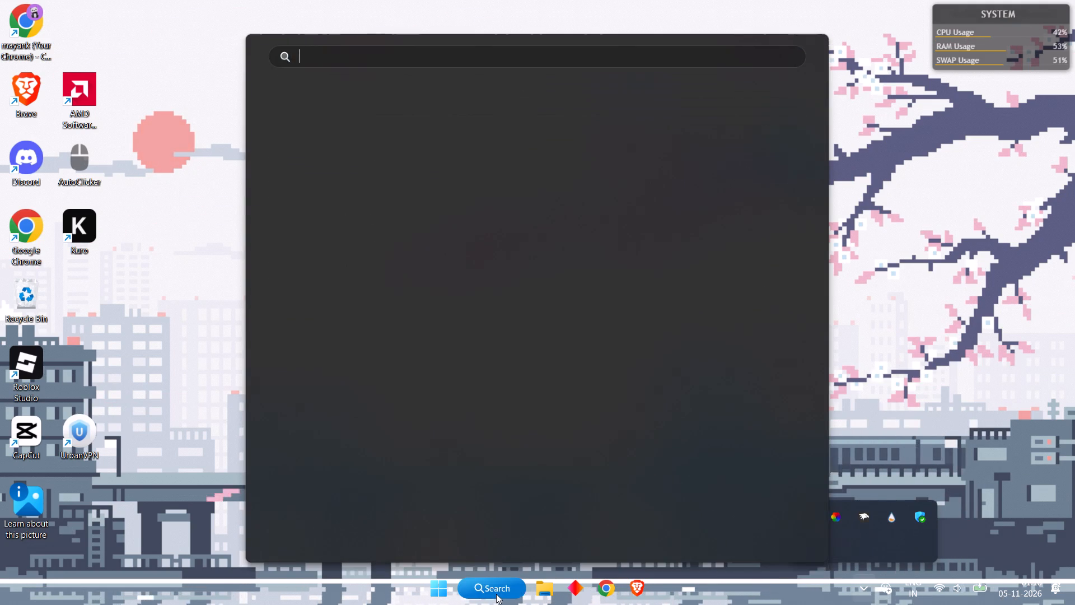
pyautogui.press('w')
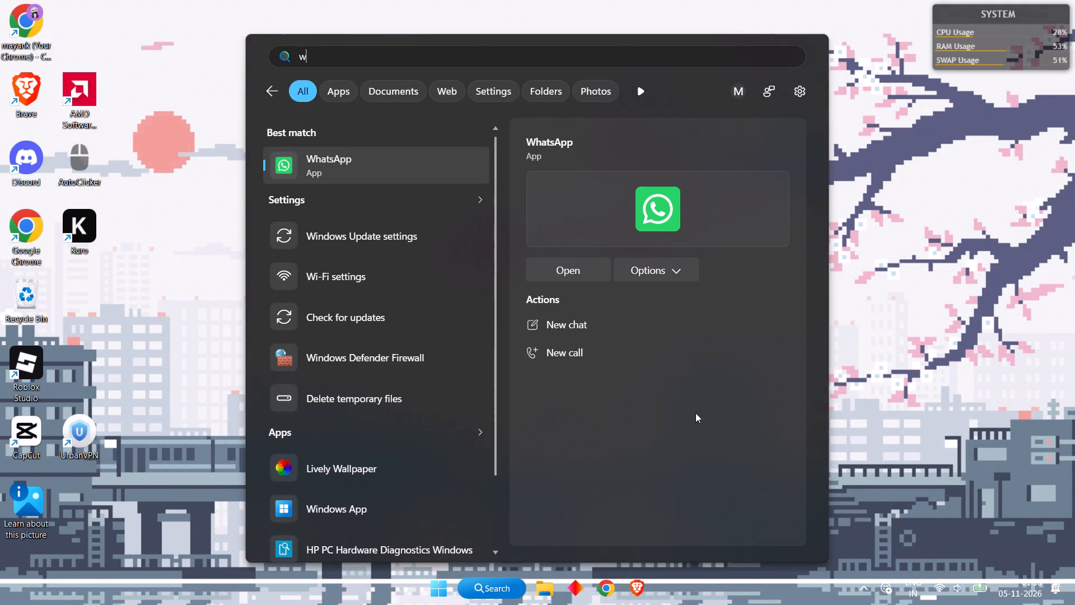
pyautogui.click(666, 266)
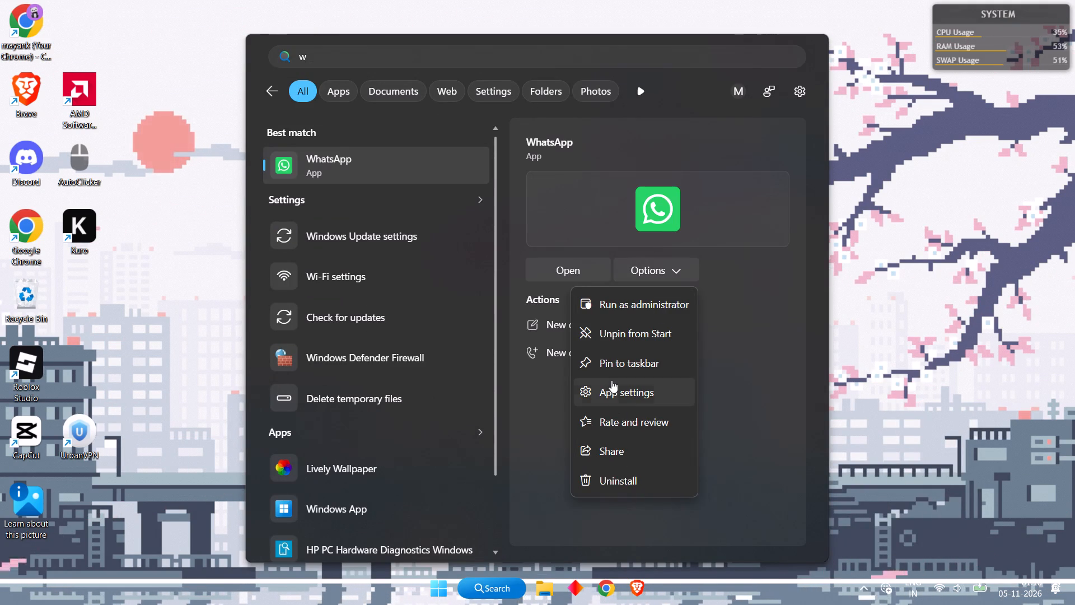
pyautogui.click(610, 393)
pyautogui.scroll(-9, 298, 379)
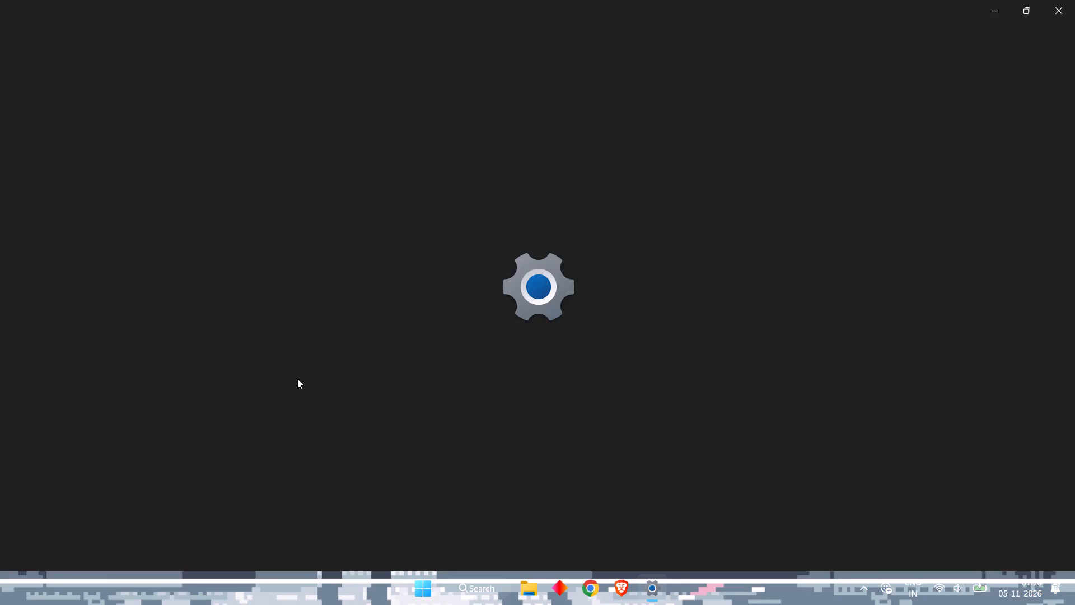
pyautogui.scroll(-17, 297, 379)
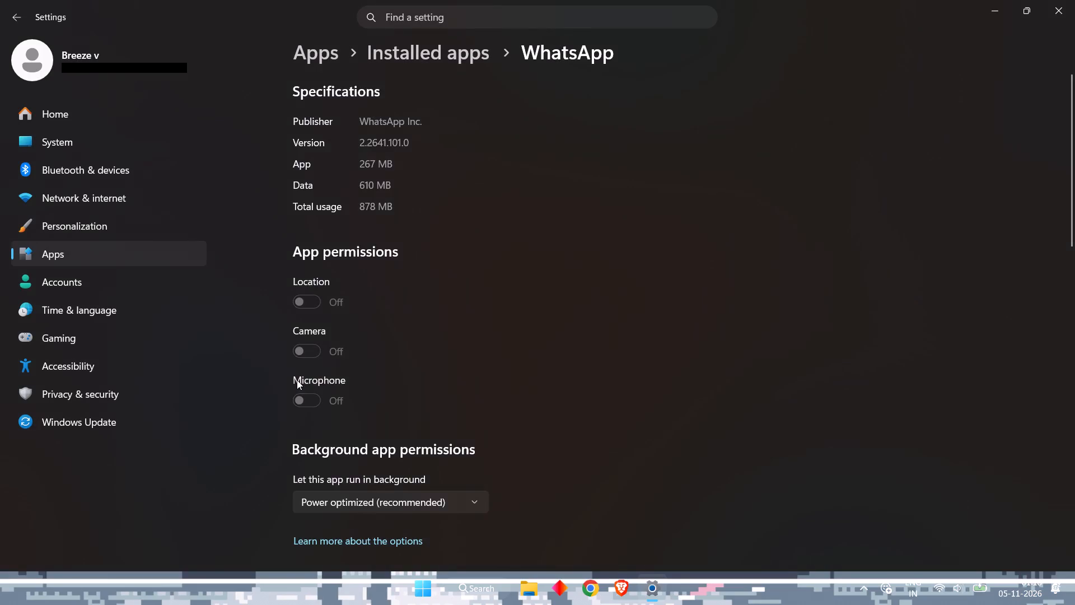
pyautogui.scroll(-16, 301, 384)
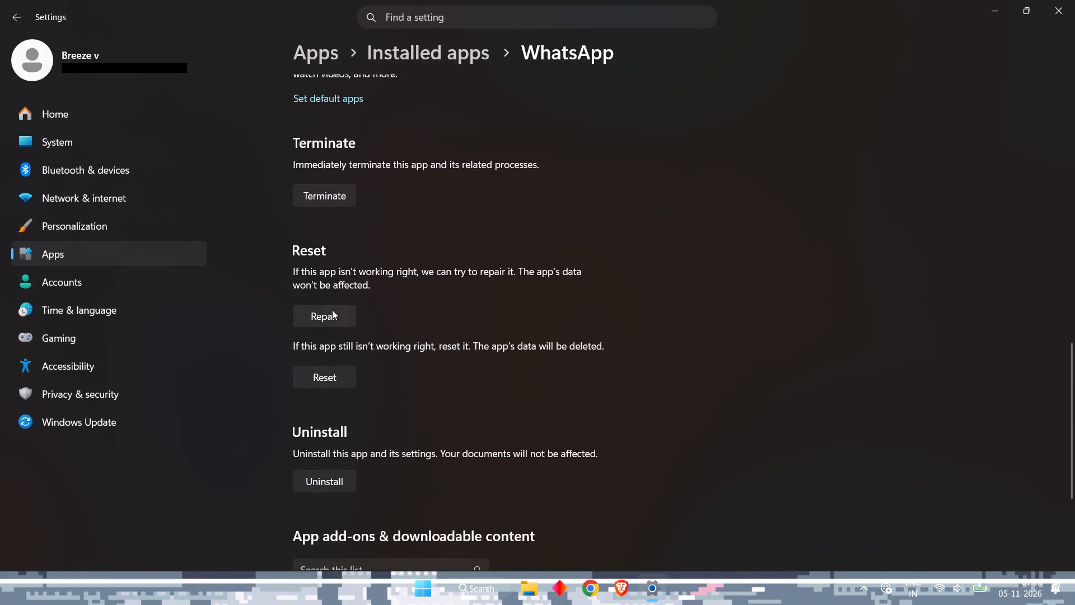
pyautogui.click(332, 311)
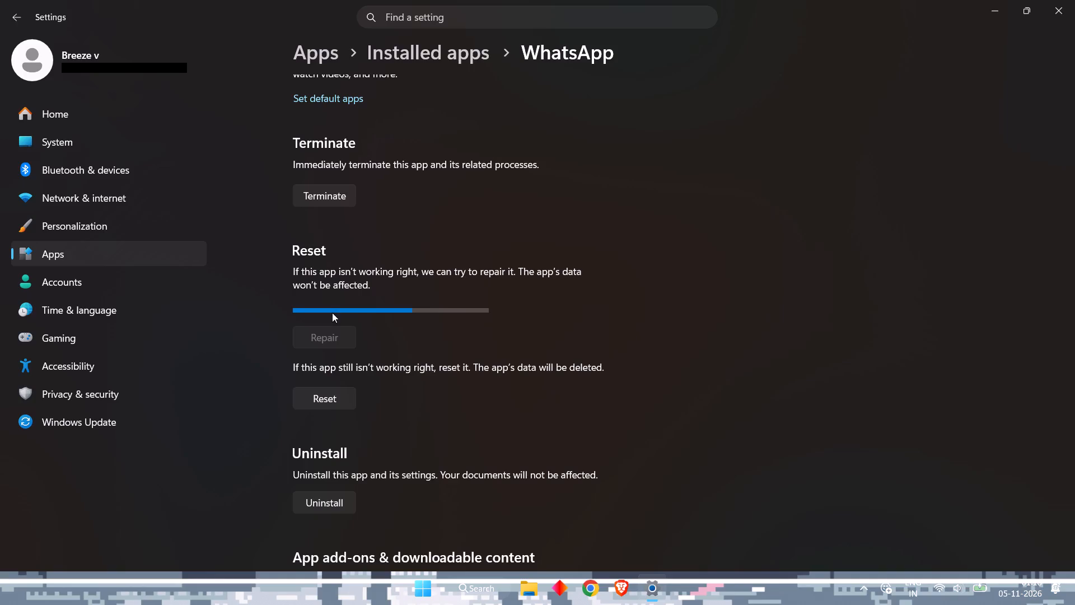
pyautogui.click(1074, 0)
# Open the hidden background apps in the system tray.
pyautogui.click(868, 589)
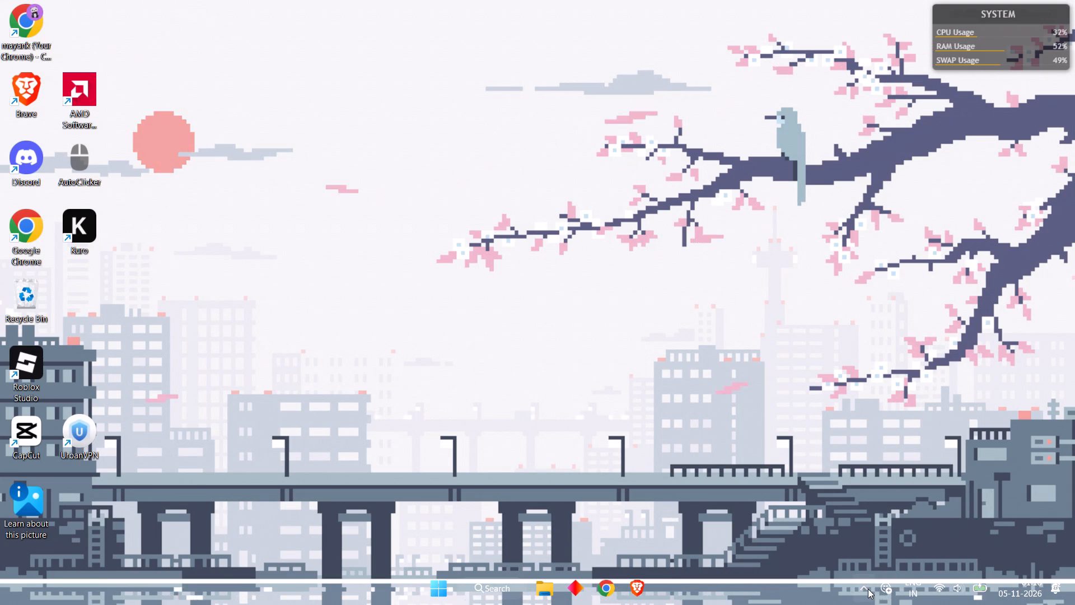